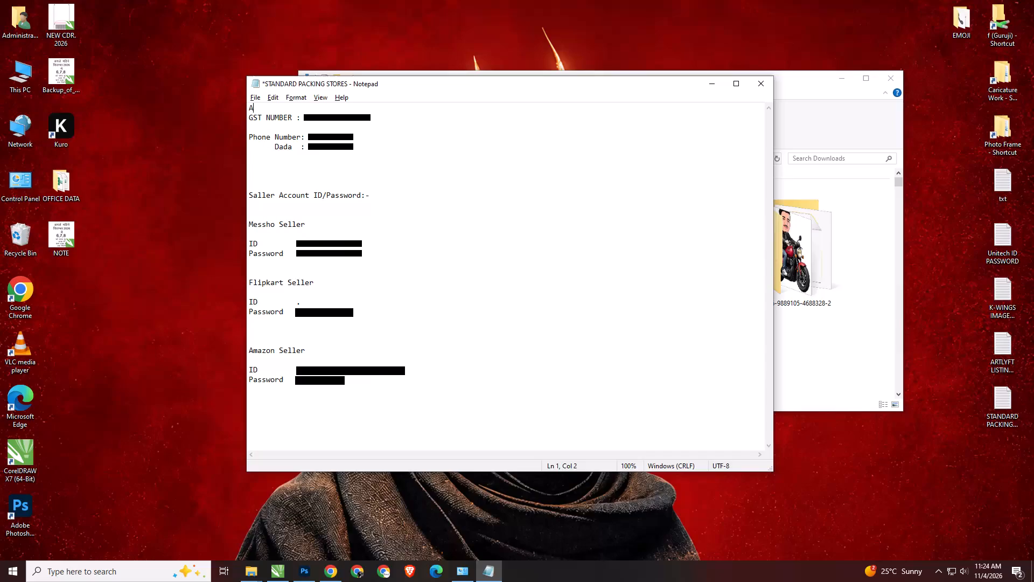
# Save the STANDARD PACKING STORES text file and close it.
pyautogui.click(680, 224)
pyautogui.hotkey('ctrl', 's')
pyautogui.click(712, 89)
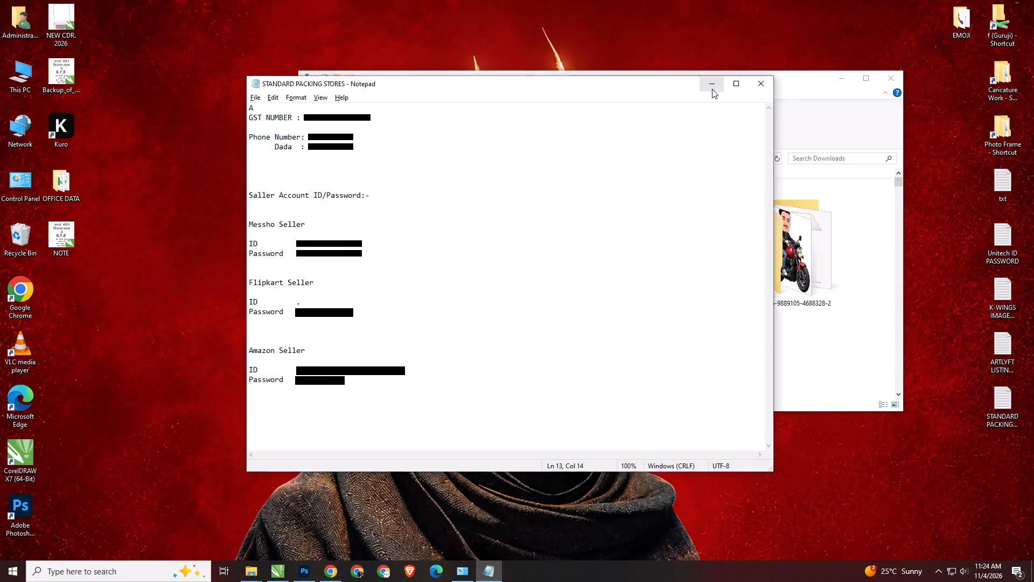
pyautogui.hotkey('alt', 'Tab')
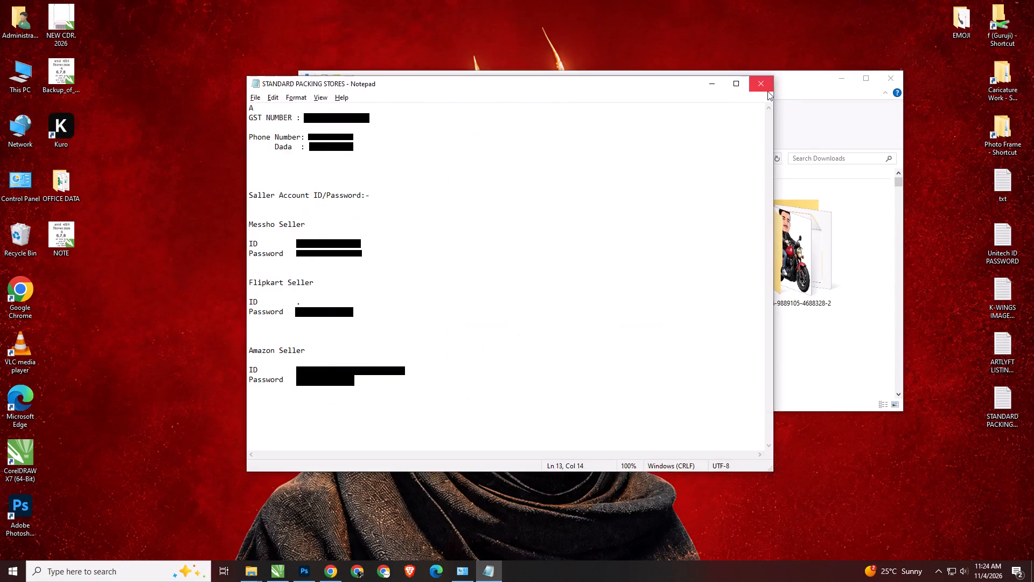
pyautogui.click(766, 89)
pyautogui.click(868, 79)
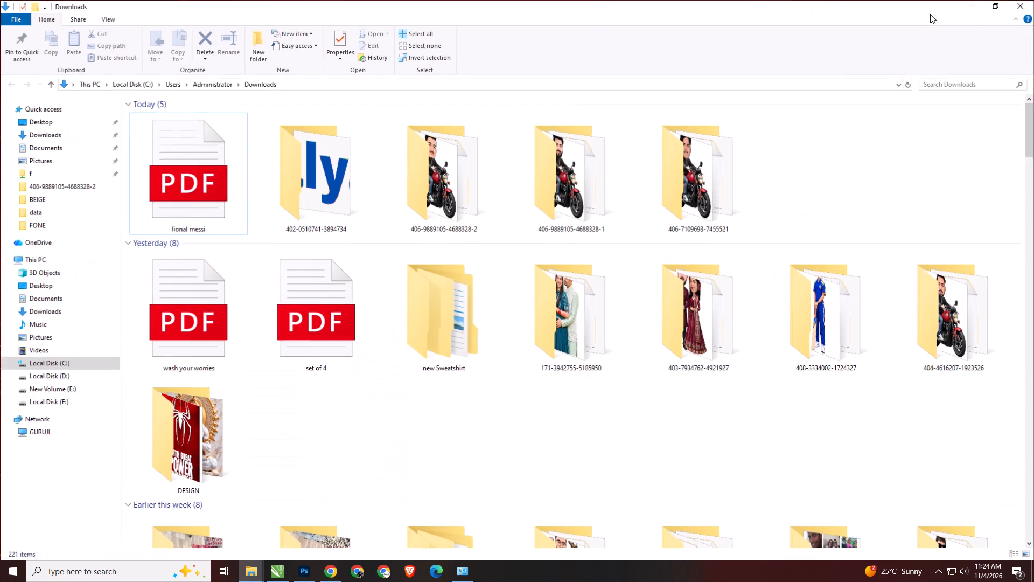
pyautogui.click(963, 4)
pyautogui.click(730, 343)
pyautogui.hotkey('alt', 'Tab')
pyautogui.hotkey('alt', 'Tab')
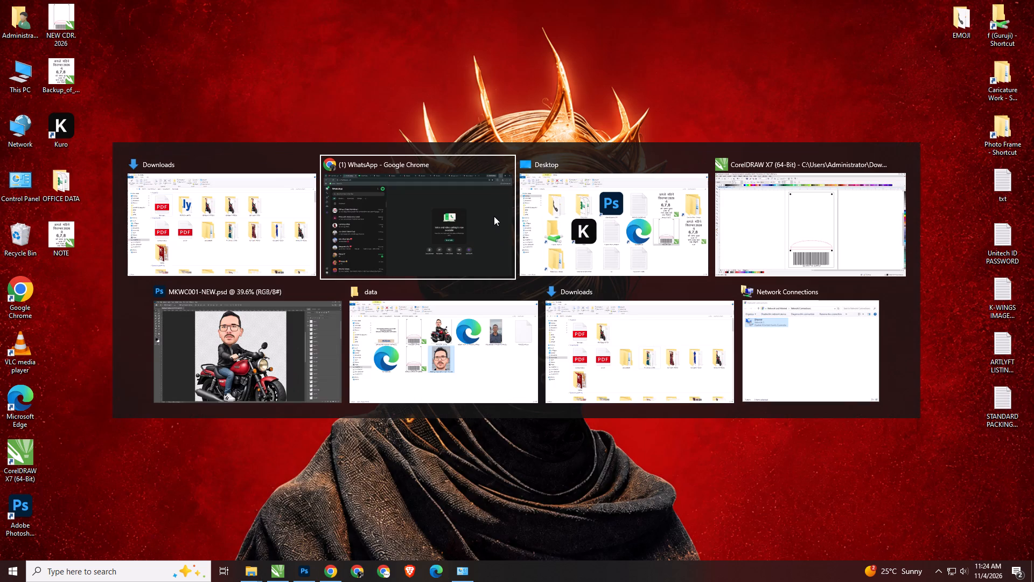
pyautogui.keyDown('alt'); pyautogui.click(440, 378); pyautogui.keyUp('alt')
pyautogui.click(622, 365)
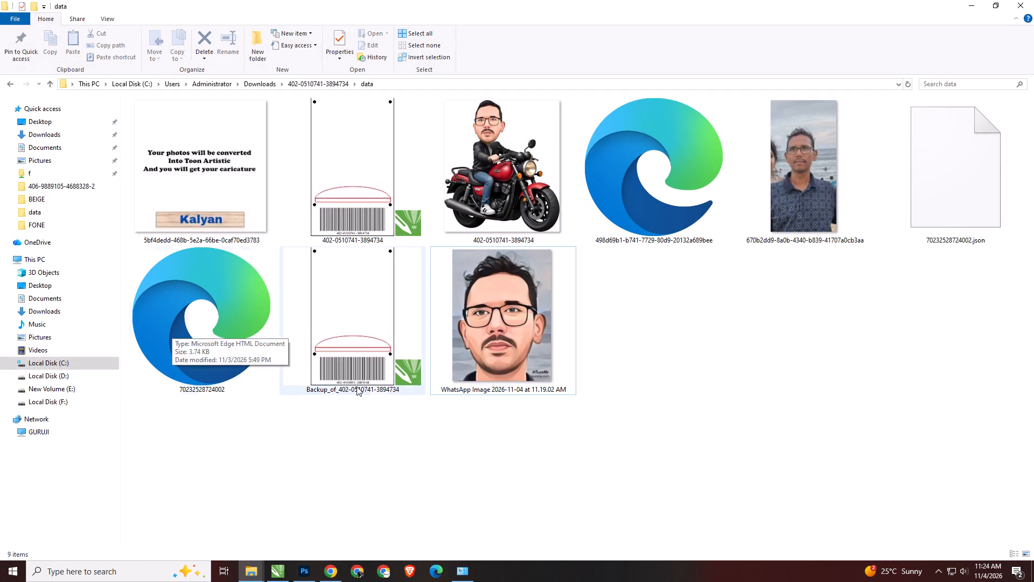
pyautogui.moveTo(661, 418); pyautogui.dragTo(633, 403)
# Switch from the data folder to another open window.
pyautogui.hotkey('alt', 'Tab')
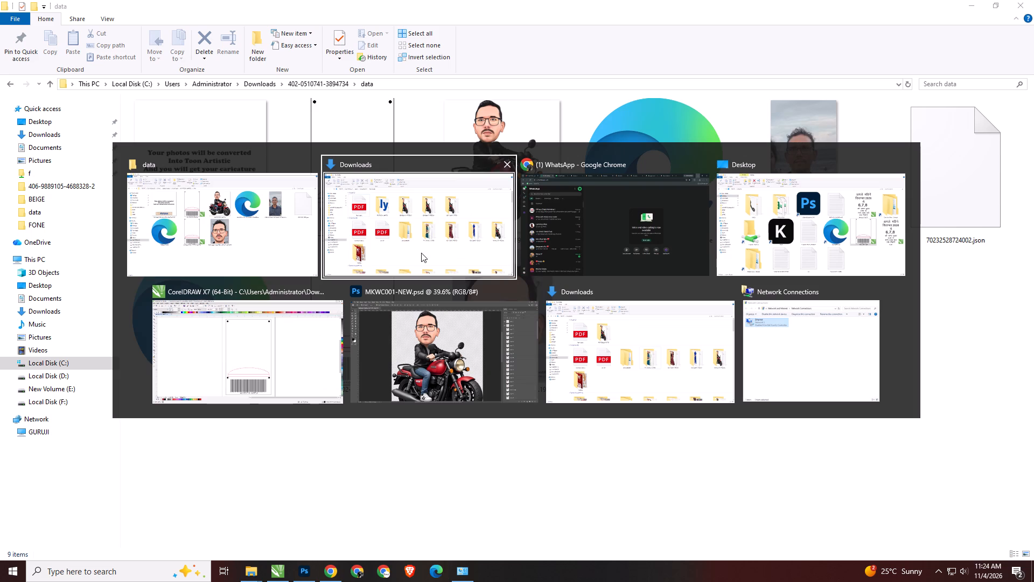
pyautogui.keyDown('alt'); pyautogui.click(709, 461); pyautogui.keyUp('alt')
pyautogui.moveTo(508, 202); pyautogui.dragTo(275, 577)
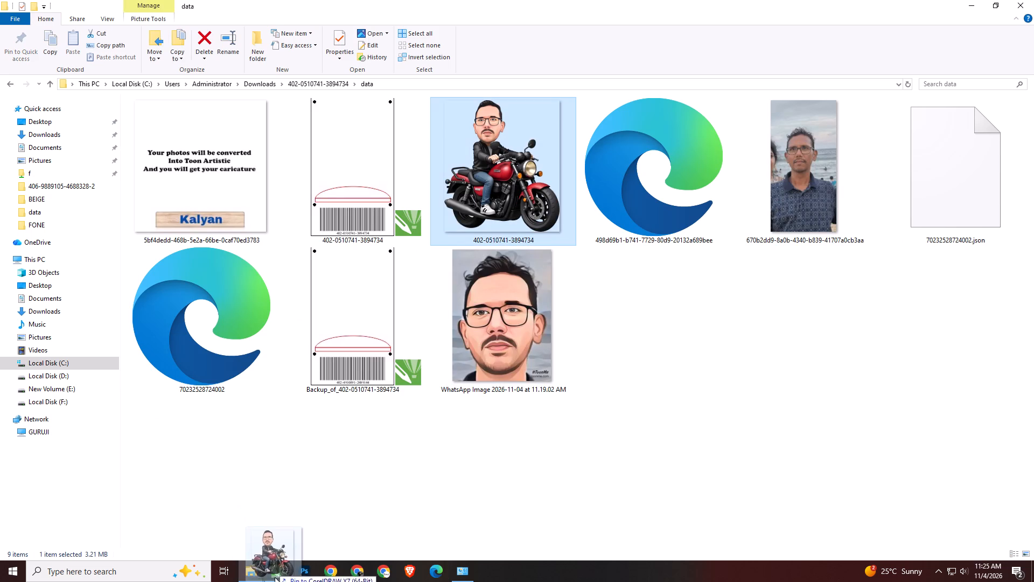
pyautogui.moveTo(275, 577); pyautogui.dragTo(522, 302)
# Set the caricature image's height to 6 in and centre it both ways on the template's upper frame.
pyautogui.click(120, 54)
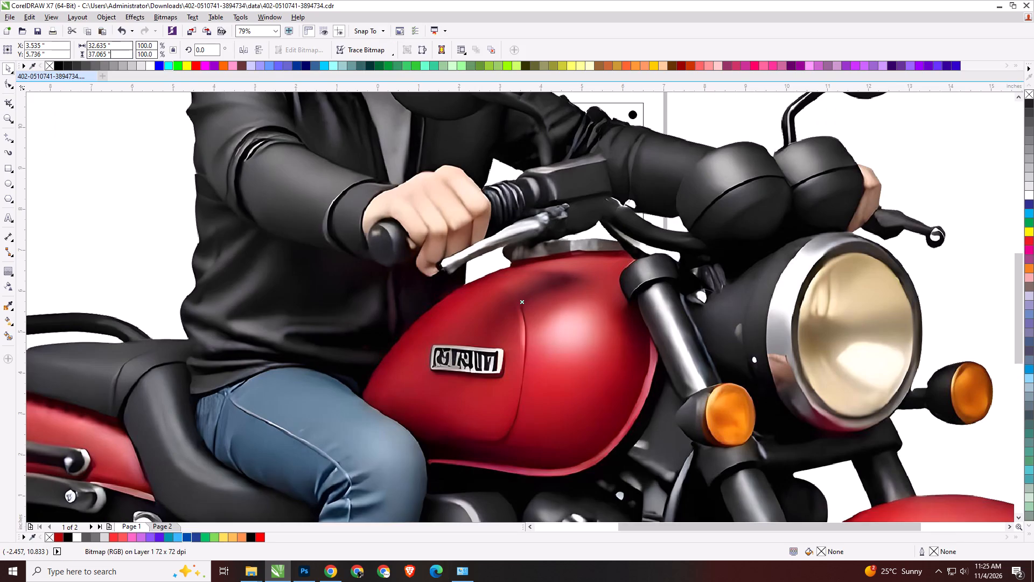
pyautogui.hotkey('ctrl', 'a')
pyautogui.press('6')
pyautogui.press('Return')
pyautogui.keyDown('shift'); pyautogui.click(586, 126); pyautogui.keyUp('shift')
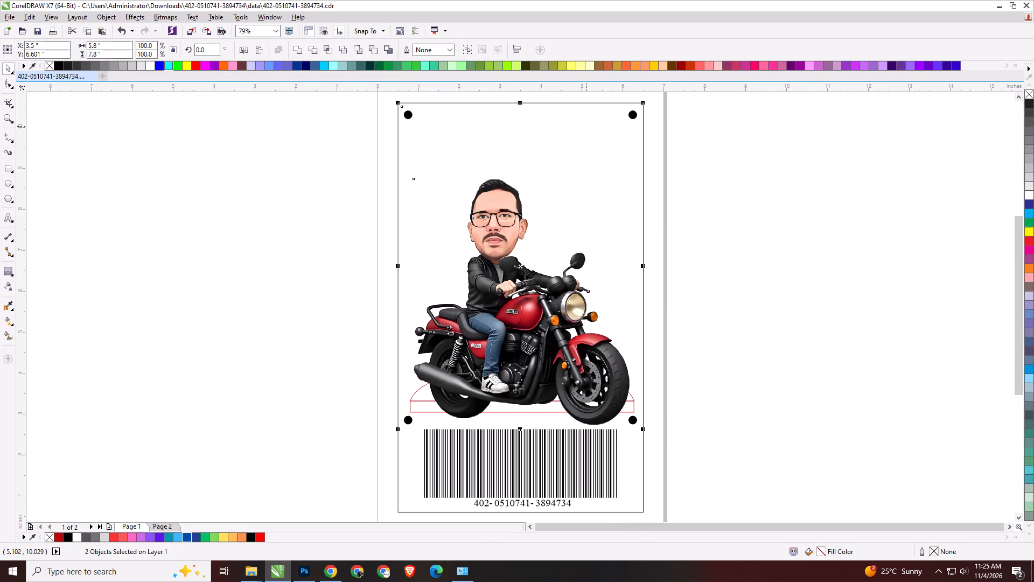
pyautogui.write('ce')
pyautogui.click(724, 323)
# Enlarge the caricature to about 5.54 × 6.29 in and lower it so the front wheel rests on the base's straight line.
pyautogui.click(599, 371)
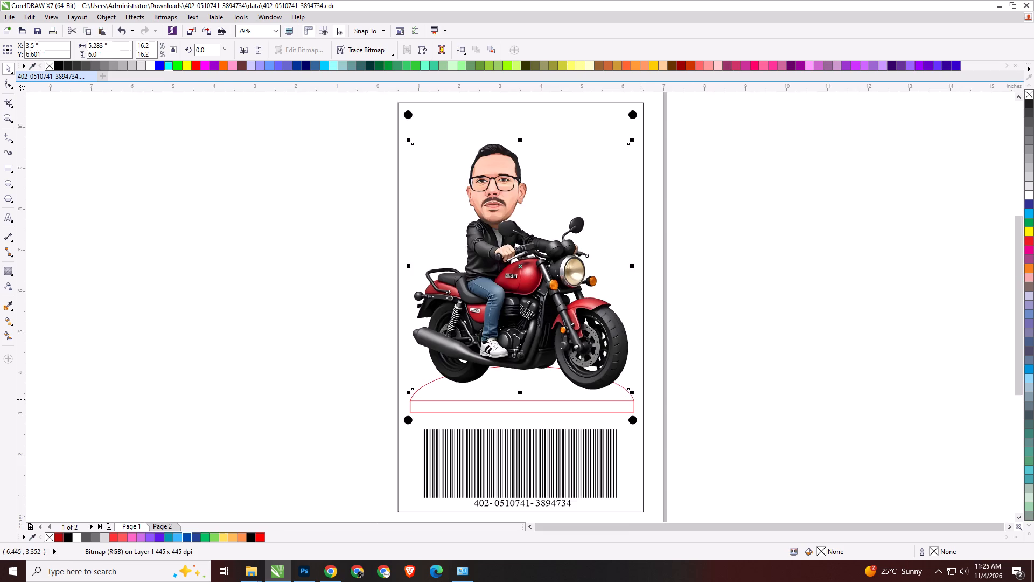
pyautogui.scroll(2, 641, 399)
pyautogui.moveTo(598, 366); pyautogui.dragTo(615, 414)
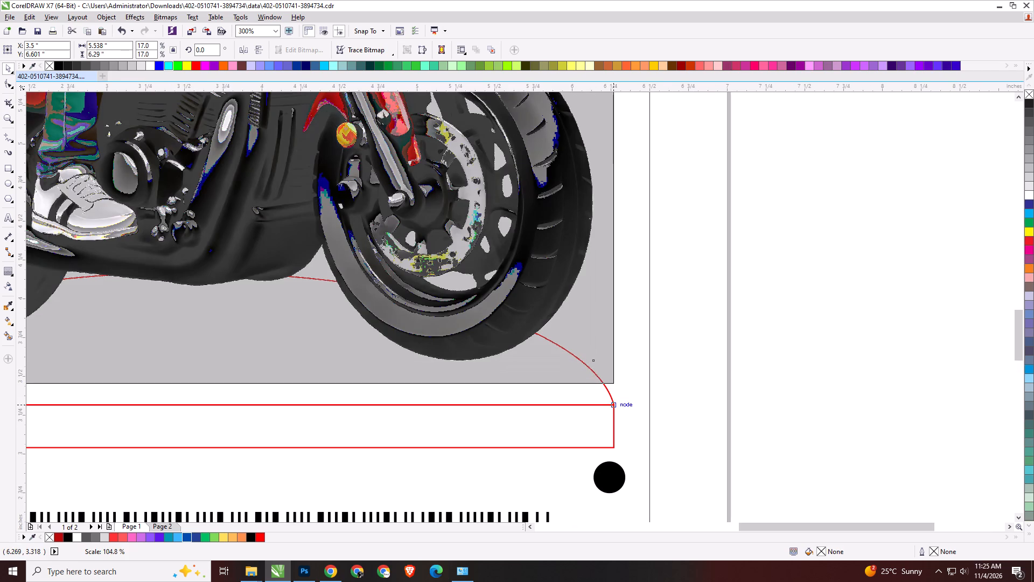
pyautogui.moveTo(615, 414); pyautogui.dragTo(615, 413)
pyautogui.moveTo(604, 381); pyautogui.dragTo(605, 404)
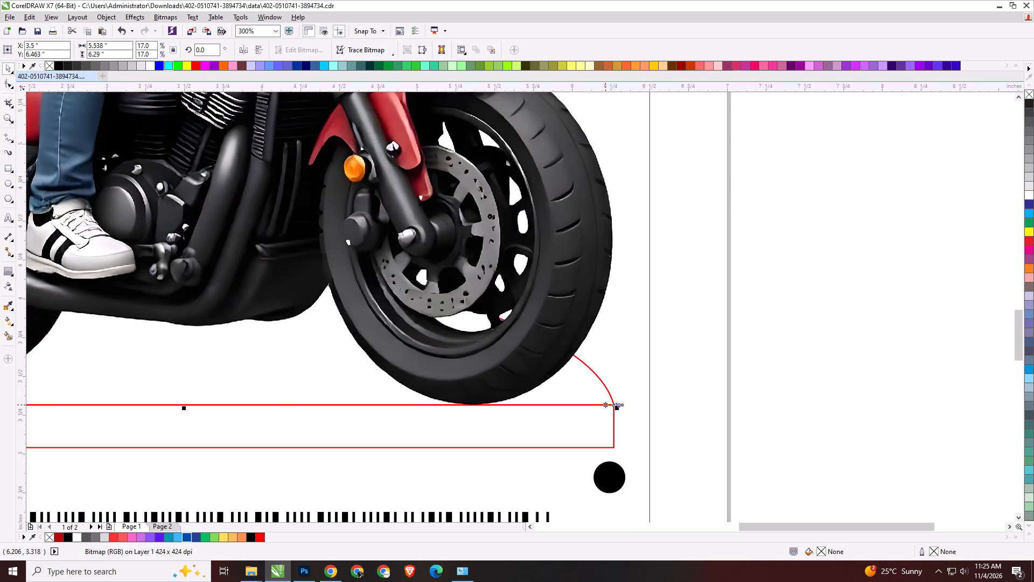
# Place a duplicate of the caricature image beside the page, level with the original.
pyautogui.scroll(-2, 605, 404)
pyautogui.moveTo(761, 383); pyautogui.dragTo(744, 383)
pyautogui.moveTo(456, 345); pyautogui.dragTo(752, 342)
pyautogui.keyDown('shift'); pyautogui.rightClick(752, 342); pyautogui.keyUp('shift')
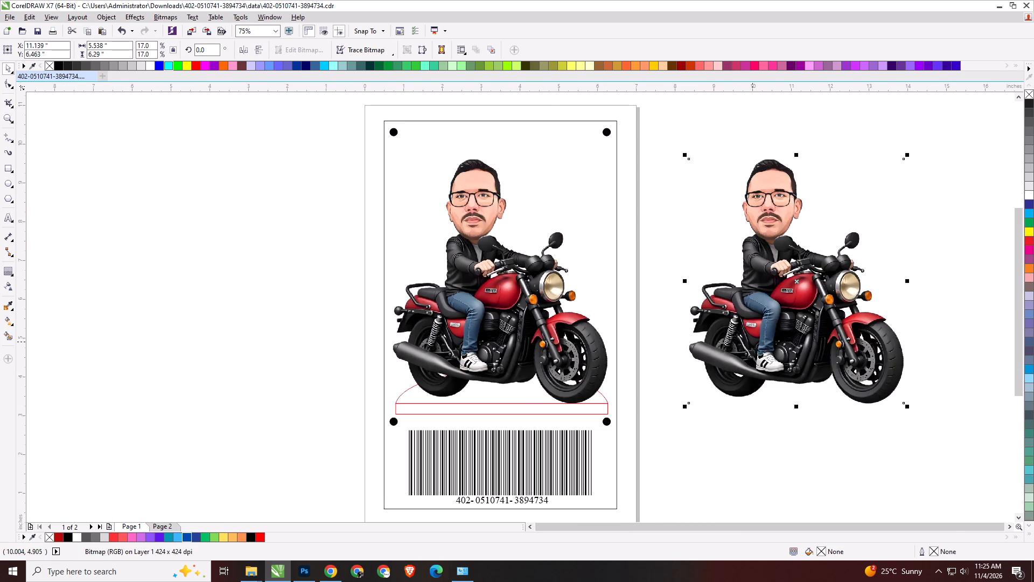
# Adjust the duplicate image's brightness, contrast and intensity to turn it into a solid black silhouette.
pyautogui.hotkey('ctrl', 'b')
pyautogui.press('Return')
pyautogui.press('Return')
pyautogui.press('Return')
pyautogui.press('Return')
# Quick-trace the black silhouette and give the traced curve no fill and a red outline.
pyautogui.click(356, 52)
pyautogui.click(366, 65)
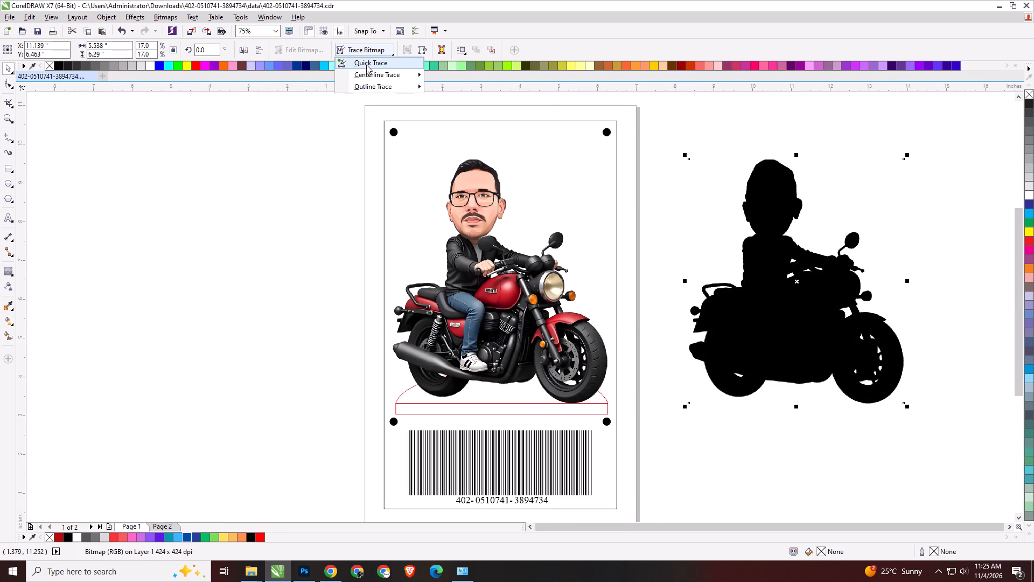
pyautogui.press('Return')
pyautogui.click(46, 65)
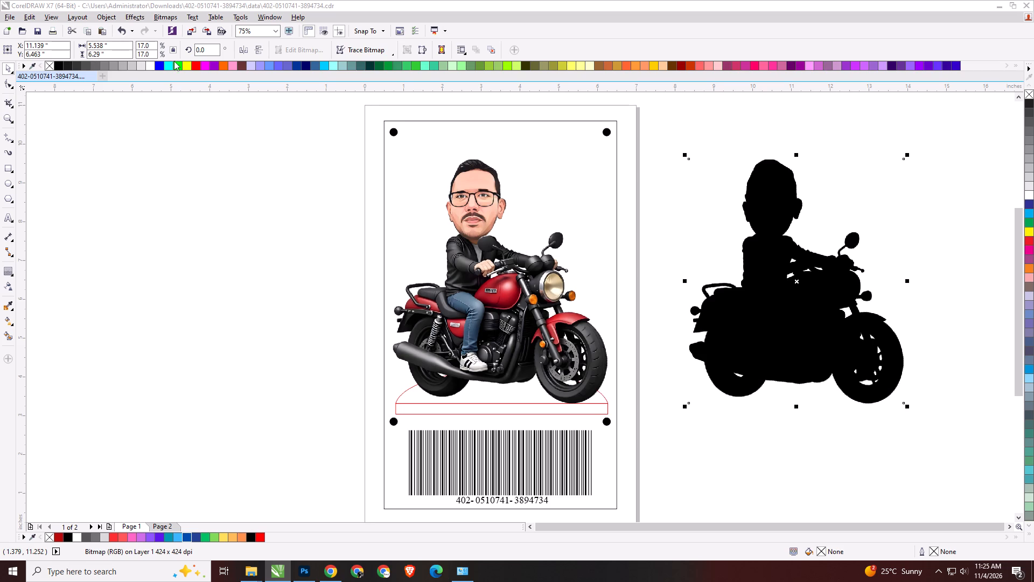
pyautogui.rightClick(197, 66)
# Add a 0.1 in outside contour to the traced silhouette curve and break the contour group apart.
pyautogui.click(8, 268)
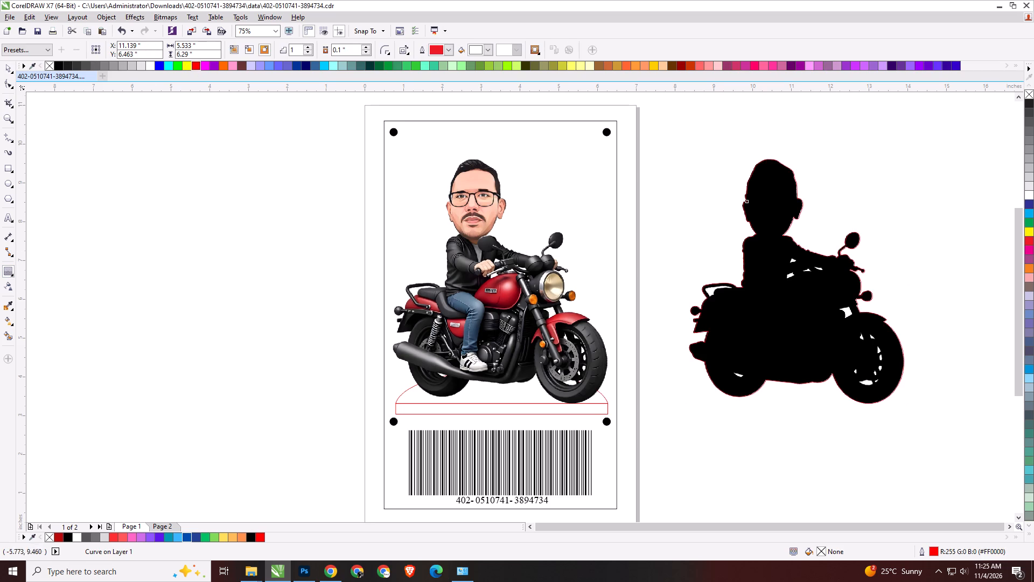
pyautogui.click(264, 44)
pyautogui.press('space')
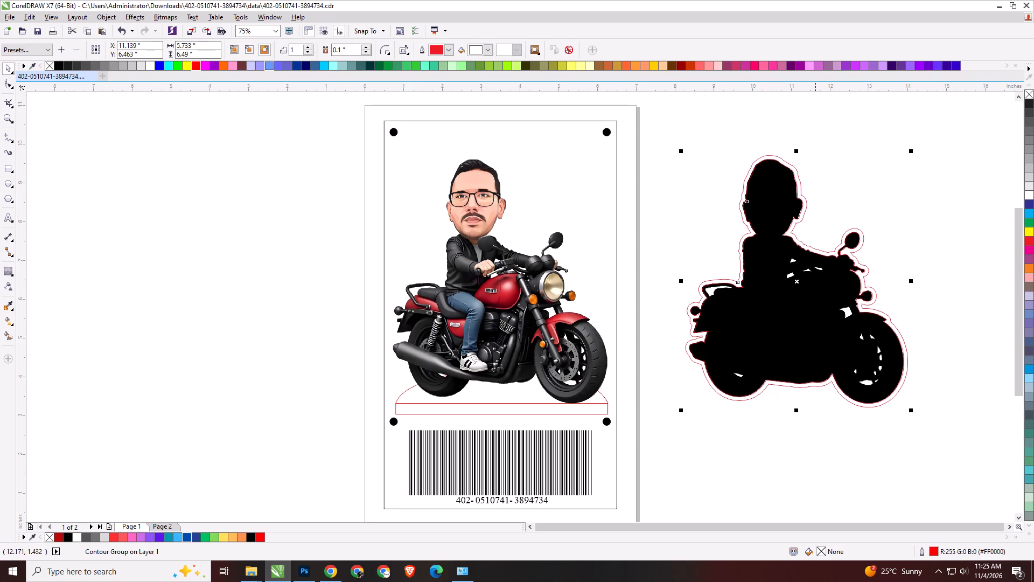
pyautogui.hotkey('ctrl', 'k')
# Centre the separated red contour on the original caricature image on the page.
pyautogui.click(770, 436)
pyautogui.moveTo(753, 397); pyautogui.dragTo(785, 397)
pyautogui.keyDown('shift'); pyautogui.click(576, 361); pyautogui.keyUp('shift')
pyautogui.press('c')
pyautogui.press('e')
# Delete the leftover black silhouette and traced curve beside the page.
pyautogui.moveTo(676, 121); pyautogui.dragTo(876, 394)
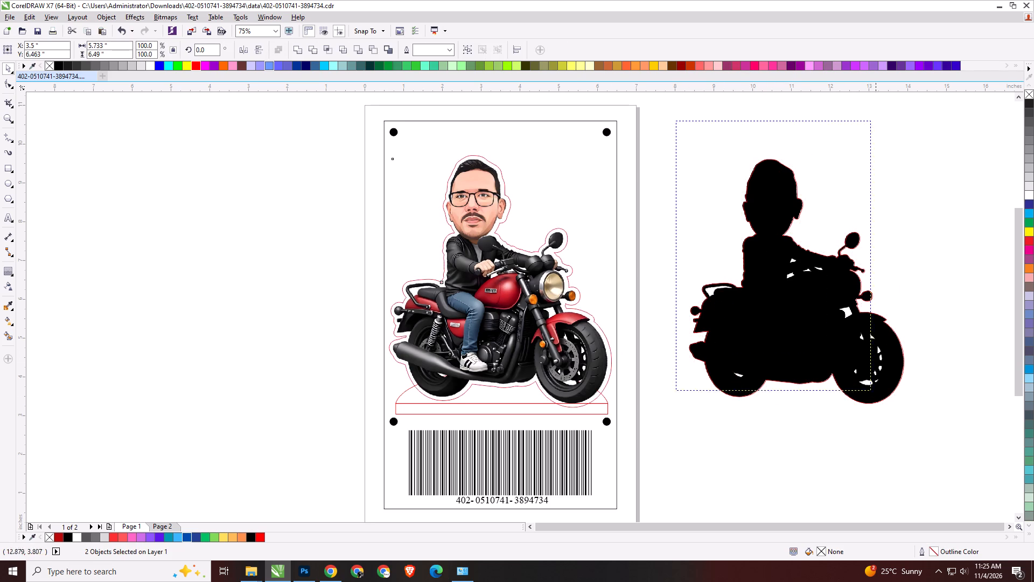
pyautogui.moveTo(876, 394); pyautogui.dragTo(948, 450)
pyautogui.press('Delete')
pyautogui.moveTo(947, 451); pyautogui.dragTo(940, 451)
# Stretch the red base shapes upward behind the motorcycle to a height of about 1.74 in.
pyautogui.scroll(1, 480, 399)
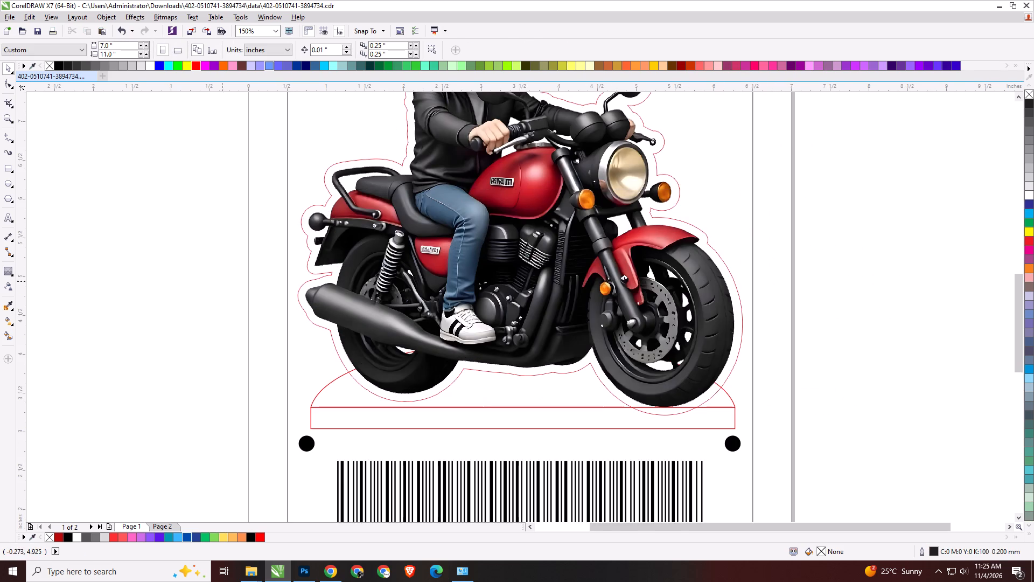
pyautogui.moveTo(200, 285); pyautogui.dragTo(780, 416)
pyautogui.moveTo(520, 337); pyautogui.dragTo(500, 289)
# Weld the base shapes and the caricature contour into a single red cut outline.
pyautogui.moveTo(198, 237); pyautogui.dragTo(768, 431)
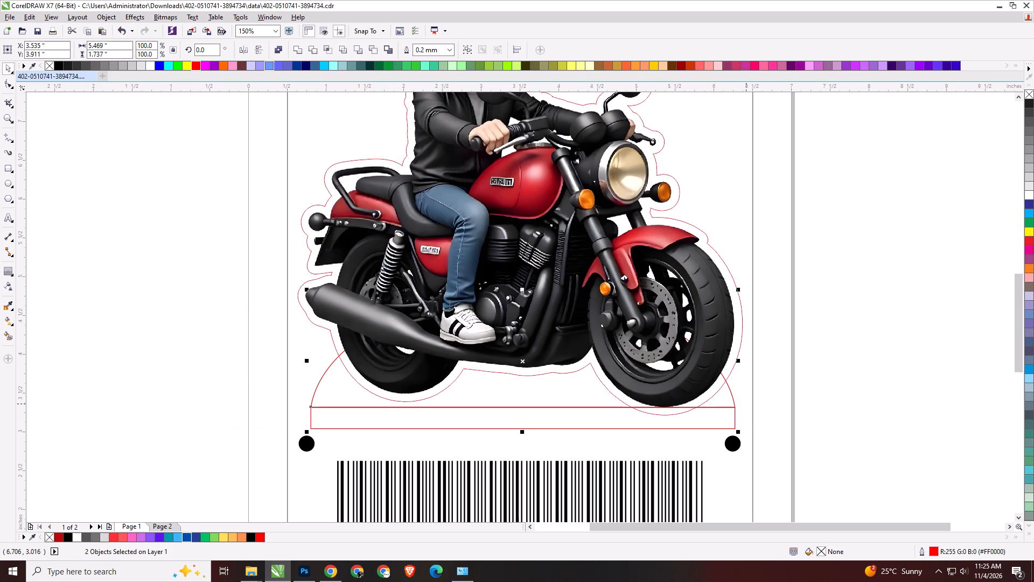
pyautogui.keyDown('shift'); pyautogui.click(724, 263); pyautogui.keyUp('shift')
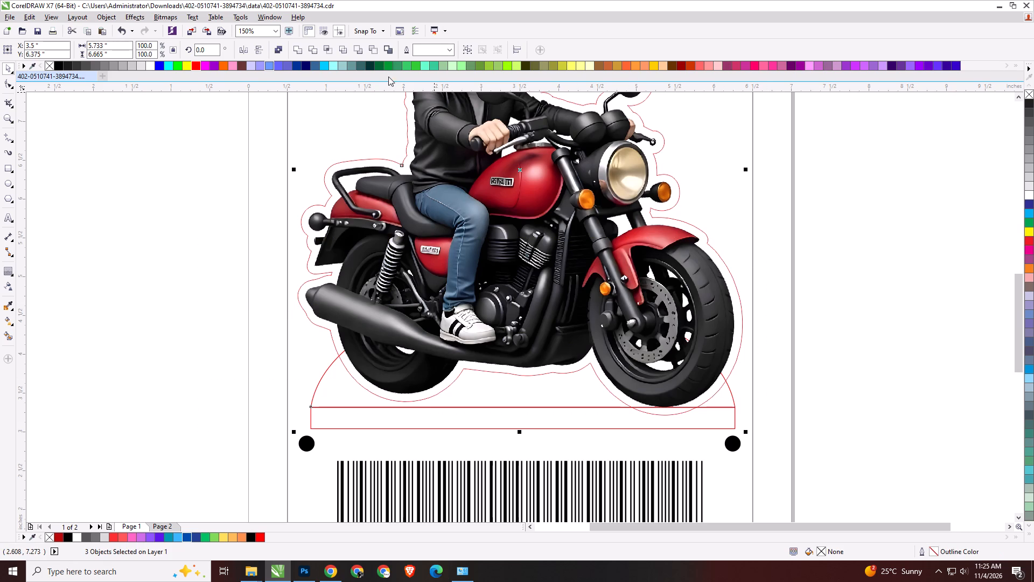
pyautogui.click(292, 51)
pyautogui.press('F4')
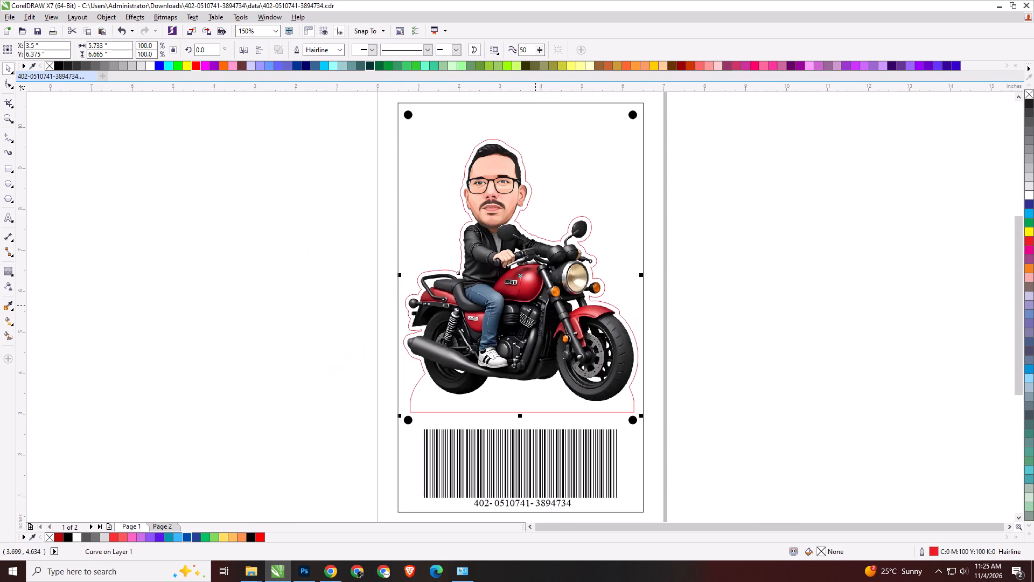
pyautogui.click(779, 389)
pyautogui.hotkey('ctrl', 'a')
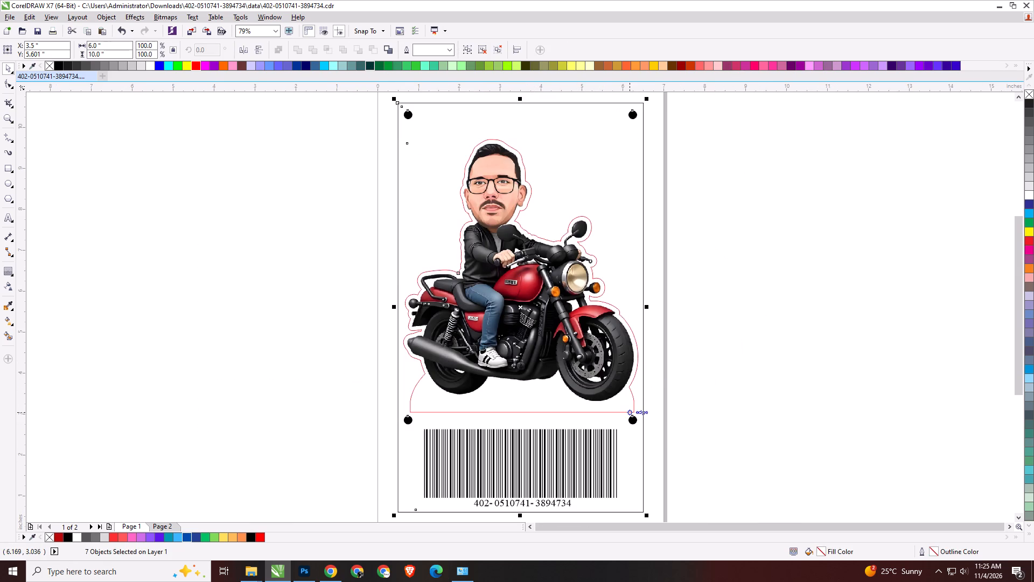
pyautogui.keyDown('shift'); pyautogui.click(634, 404); pyautogui.keyUp('shift')
pyautogui.moveTo(516, 326); pyautogui.dragTo(813, 326)
pyautogui.hotkey('ctrl', 'z')
pyautogui.hotkey('ctrl', 'e')
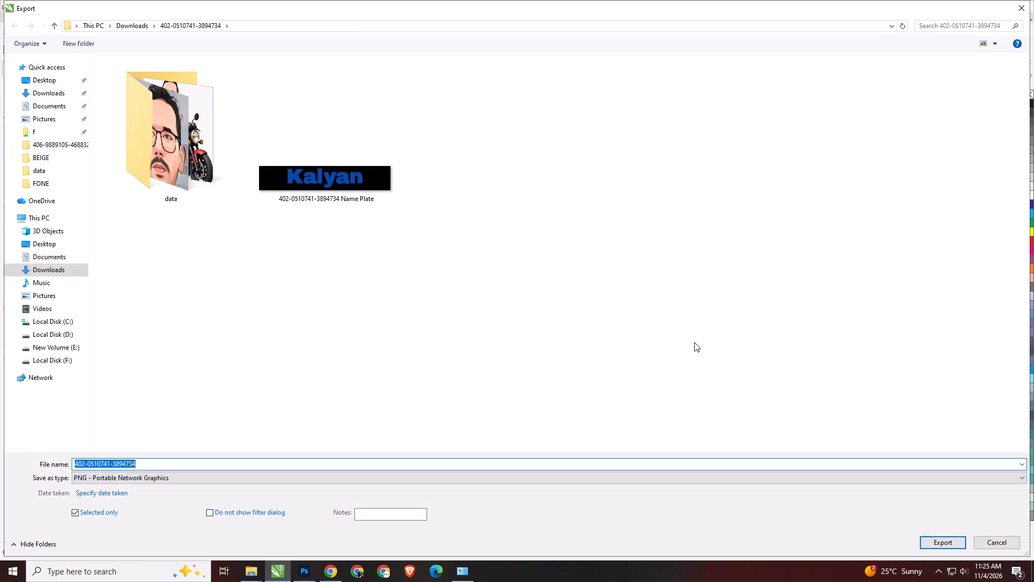
pyautogui.click(211, 480)
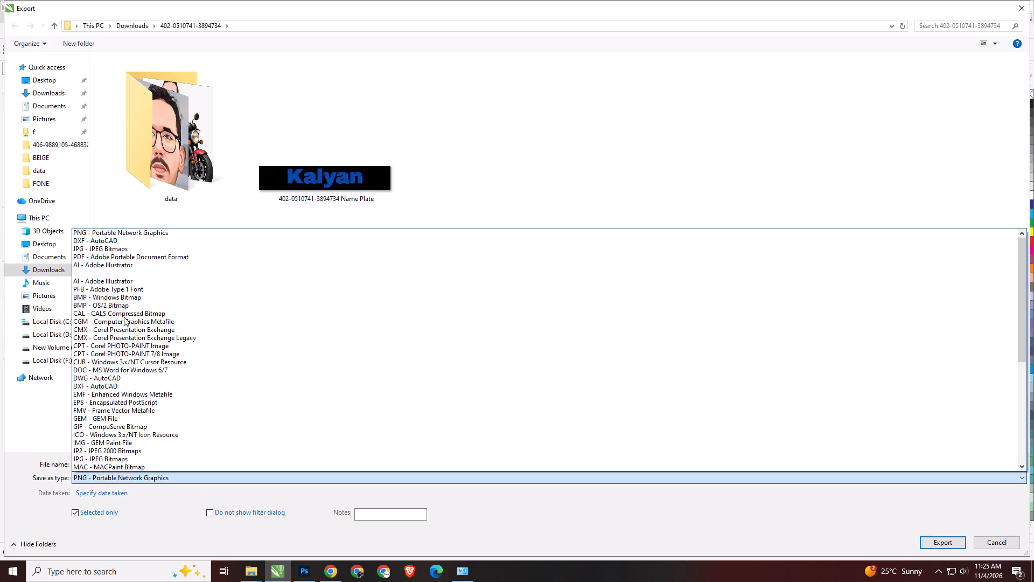
pyautogui.click(89, 250)
pyautogui.click(213, 462)
pyautogui.press('Right')
pyautogui.press('space')
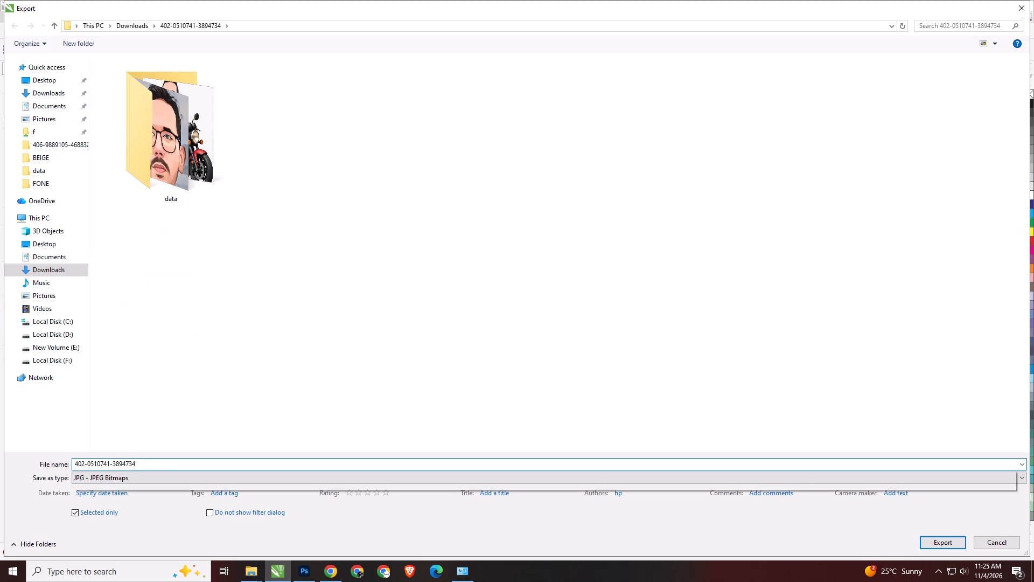
pyautogui.write('Print')
pyautogui.press('space')
pyautogui.write('Fi')
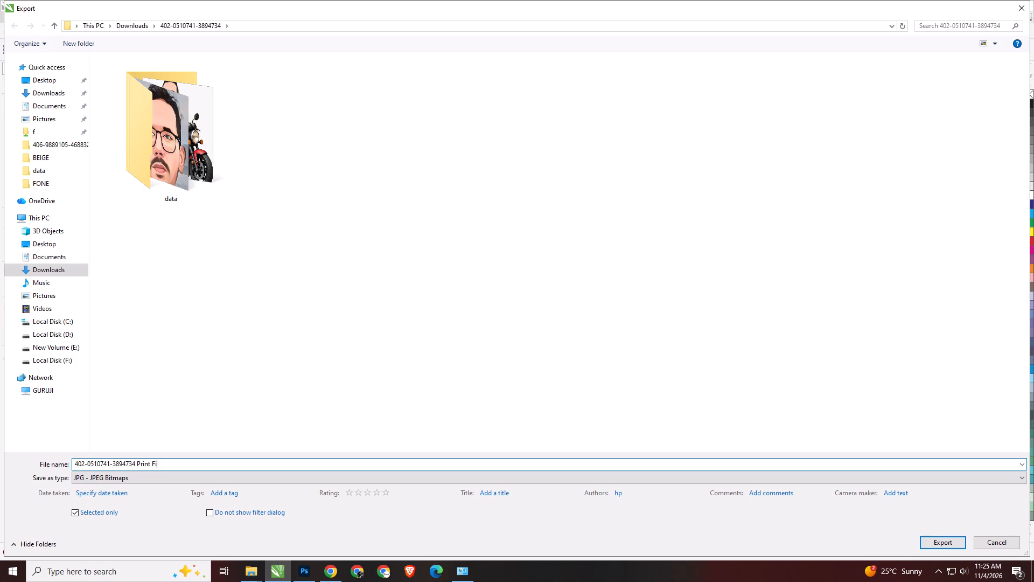
pyautogui.write('le')
pyautogui.press('space')
pyautogui.press('Return')
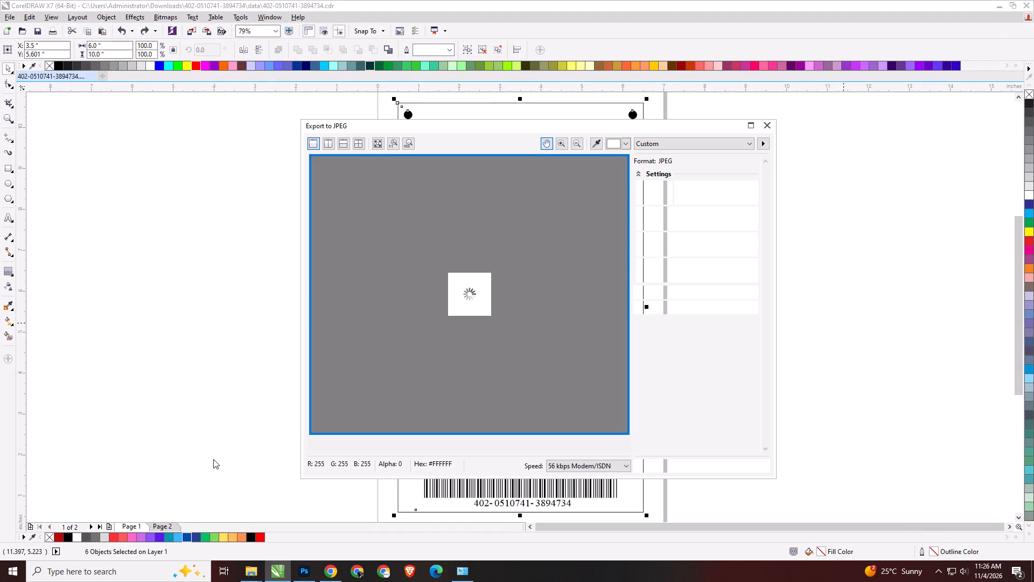
# Set the JPEG export's colour mode to RGB Color (24-bit) and complete the export.
pyautogui.click(724, 184)
pyautogui.click(686, 205)
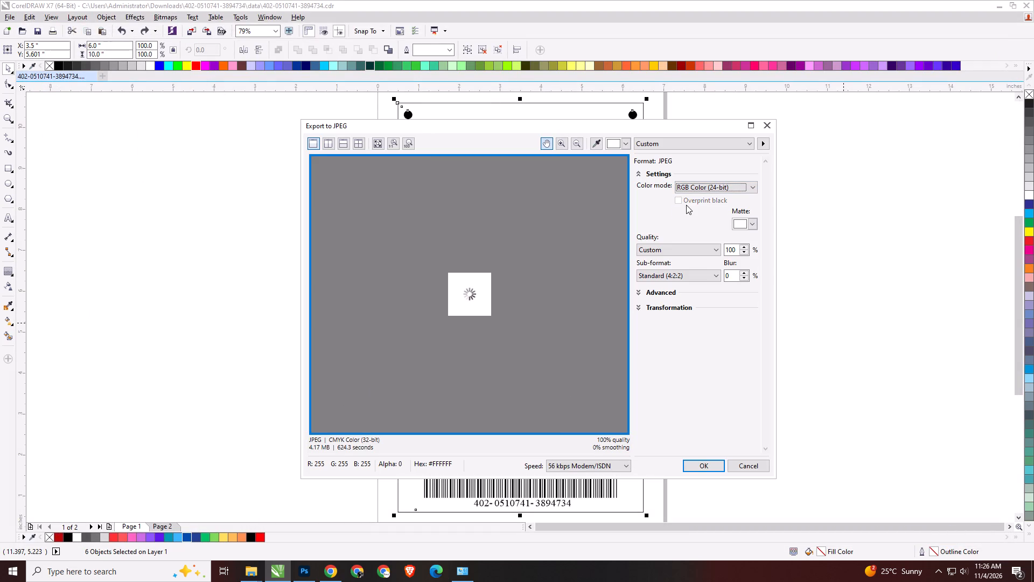
pyautogui.press('Return')
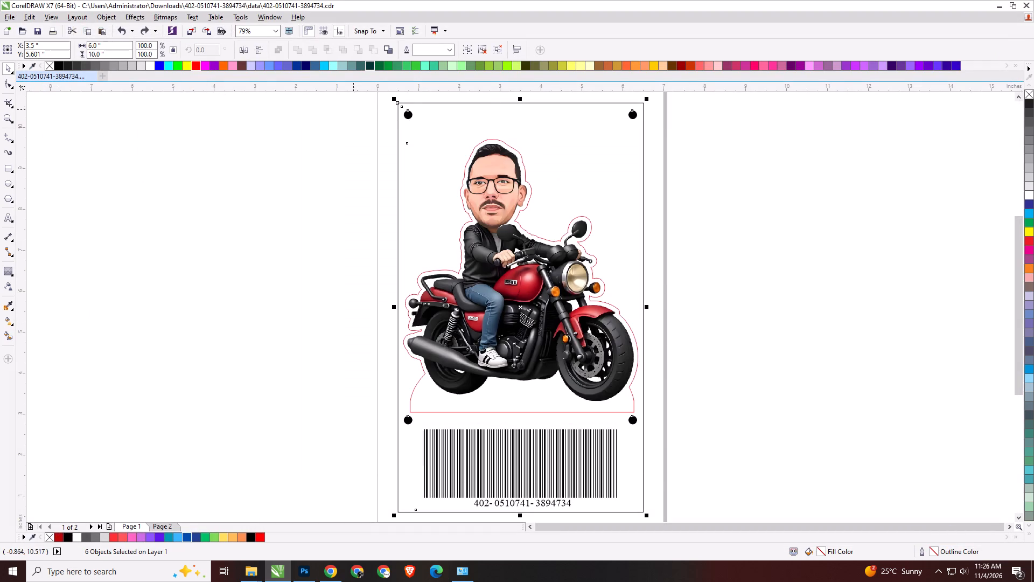
pyautogui.moveTo(352, 105); pyautogui.dragTo(829, 177)
pyautogui.keyDown('shift'); pyautogui.moveTo(355, 378); pyautogui.dragTo(733, 448); pyautogui.keyUp('shift')
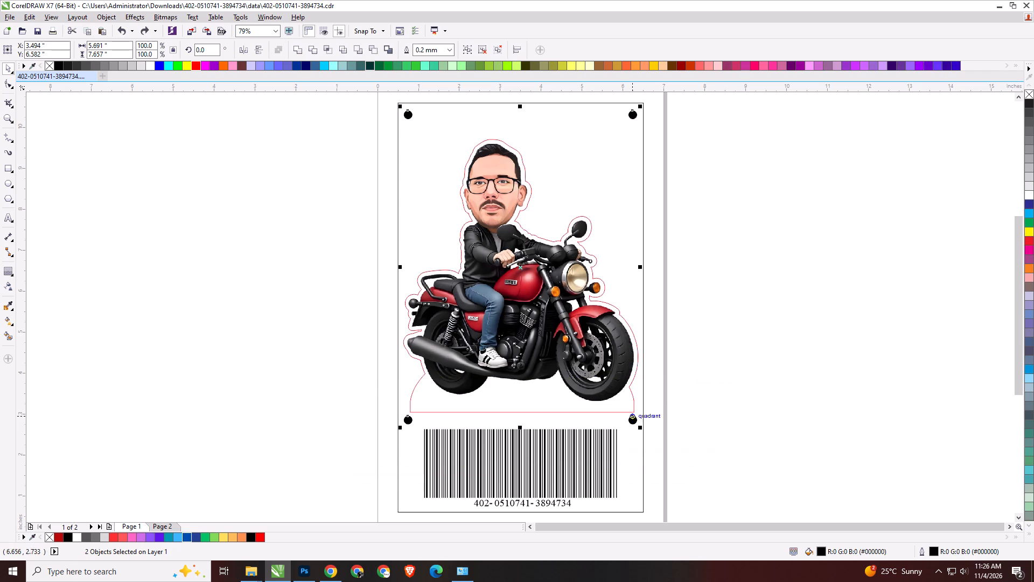
pyautogui.keyDown('shift'); pyautogui.click(633, 401); pyautogui.keyUp('shift')
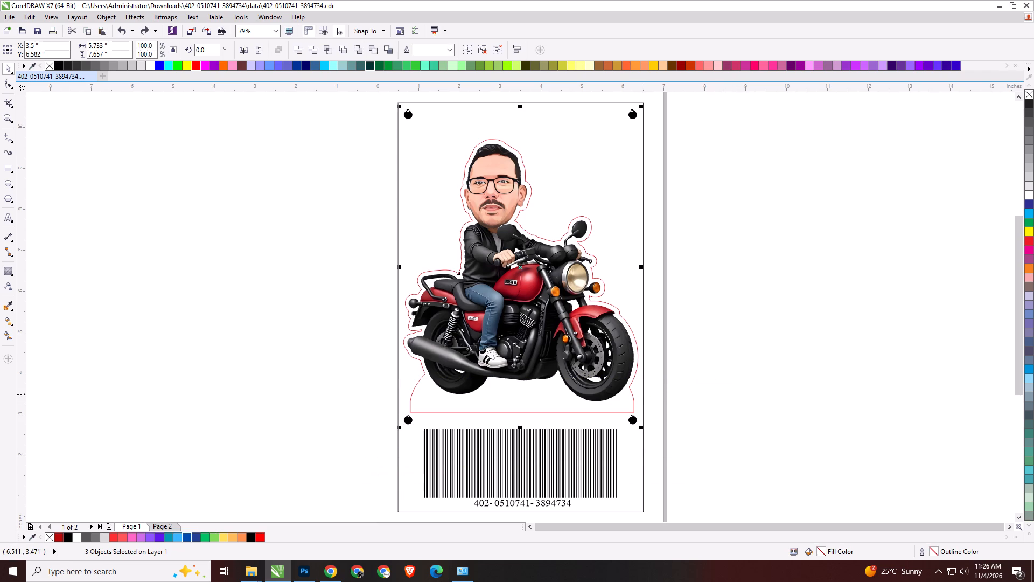
pyautogui.keyDown('shift'); pyautogui.click(644, 394); pyautogui.keyUp('shift')
pyautogui.moveTo(524, 309); pyautogui.dragTo(818, 316)
pyautogui.hotkey('ctrl', 'z')
pyautogui.hotkey('ctrl', 'e')
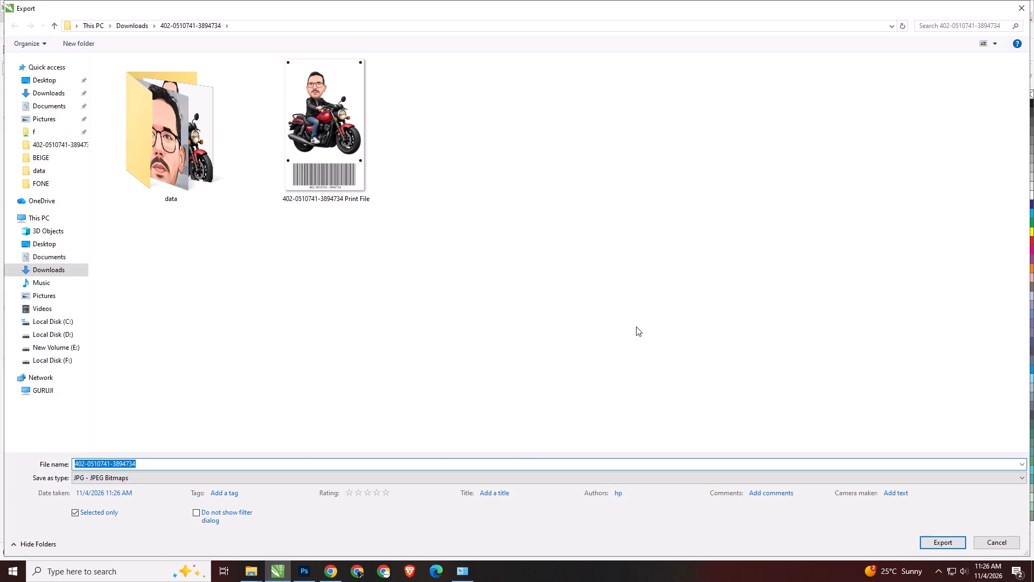
pyautogui.click(159, 470)
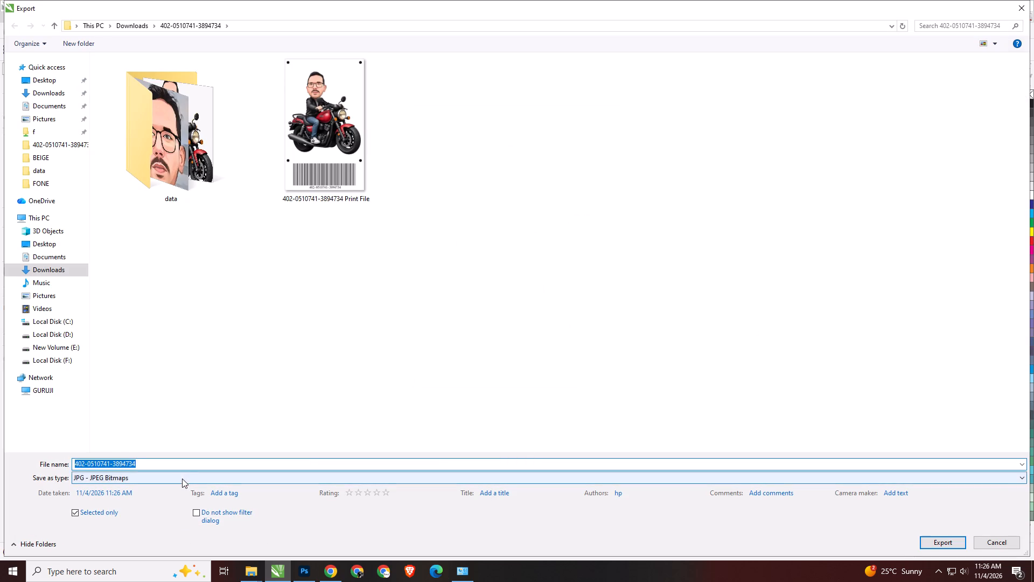
pyautogui.click(182, 479)
pyautogui.click(84, 246)
pyautogui.click(186, 463)
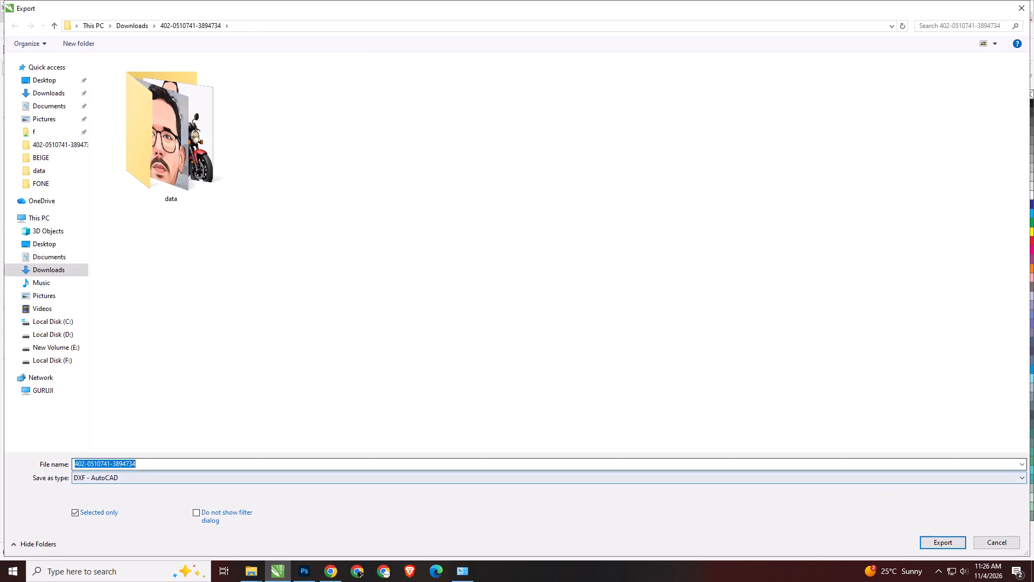
pyautogui.press('Return')
pyautogui.press('Return')
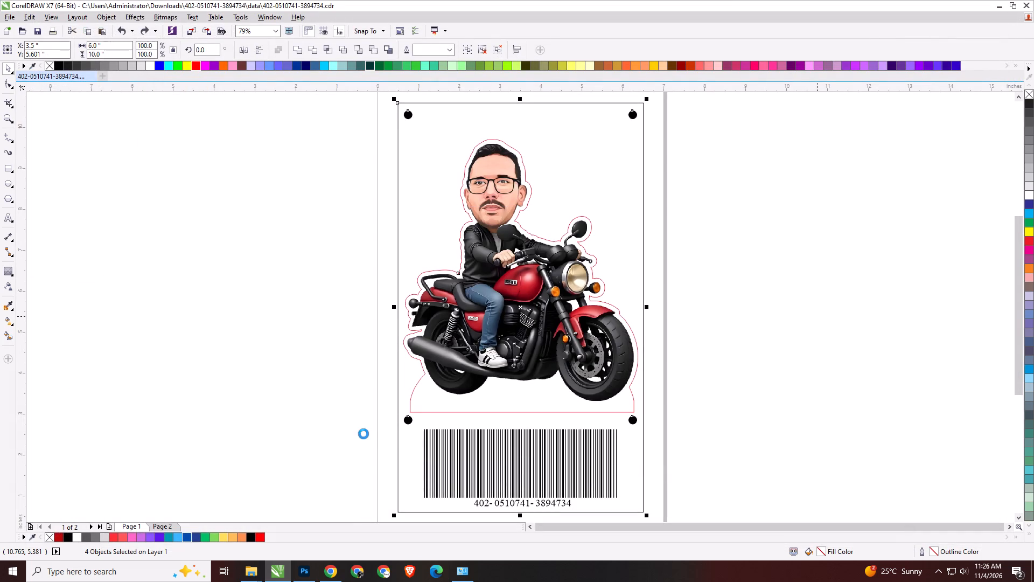
# Save the drawing, close the document and return to the data folder window.
pyautogui.hotkey('ctrl', 's')
pyautogui.click(93, 76)
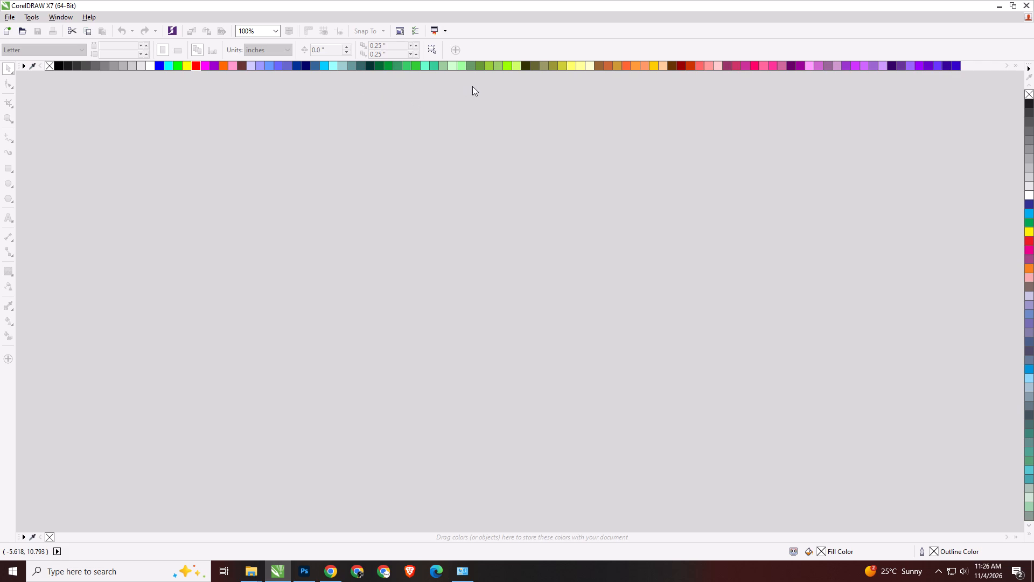
pyautogui.click(998, 5)
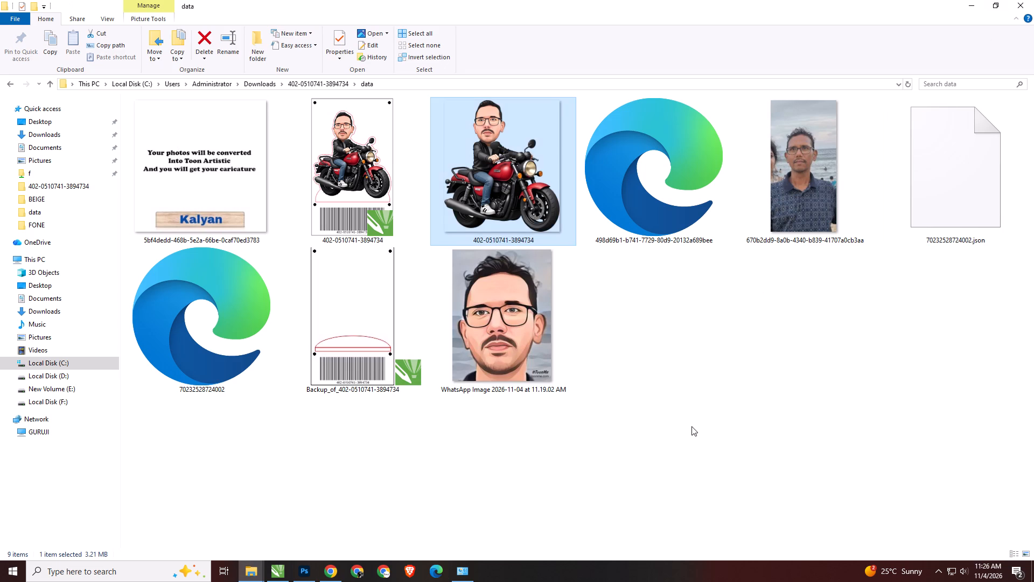
pyautogui.click(691, 426)
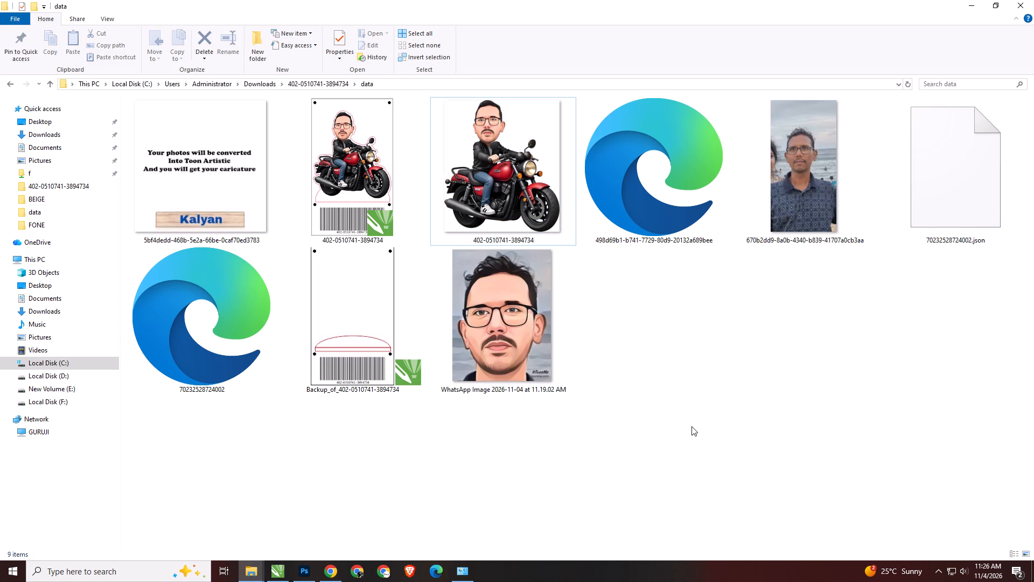
pyautogui.click(701, 414)
pyautogui.press('BackSpace')
pyautogui.click(589, 305)
pyautogui.rightClick(589, 305)
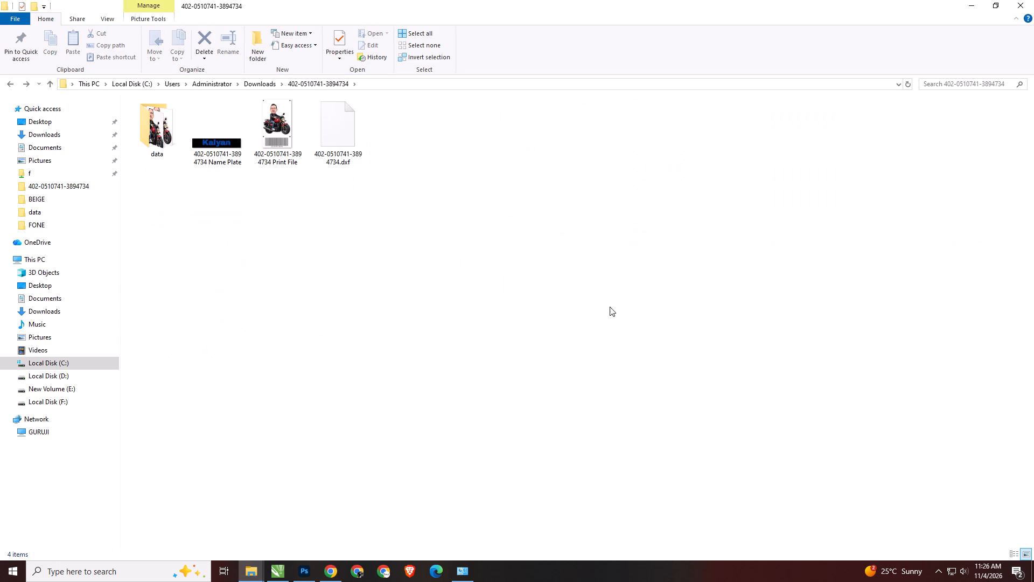
pyautogui.moveTo(646, 317); pyautogui.dragTo(652, 316)
pyautogui.click(736, 313)
pyautogui.click(696, 350)
pyautogui.press('BackSpace')
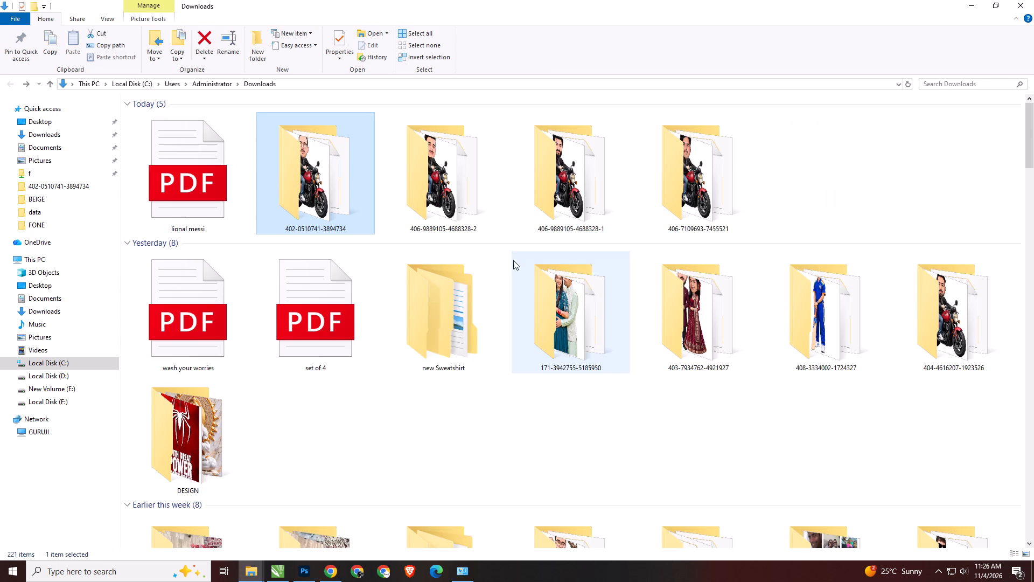
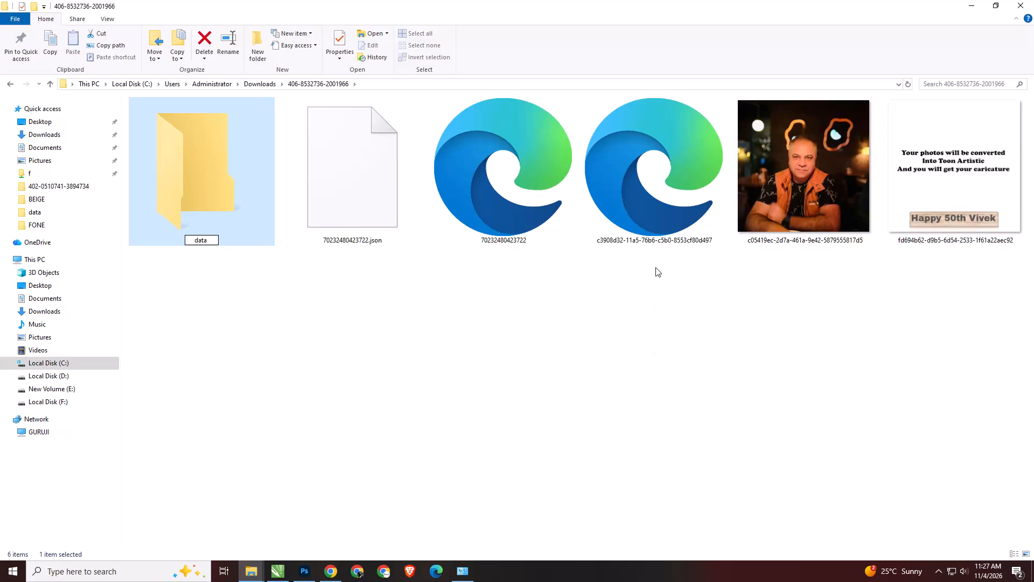
pyautogui.moveTo(340, 257); pyautogui.dragTo(994, 202)
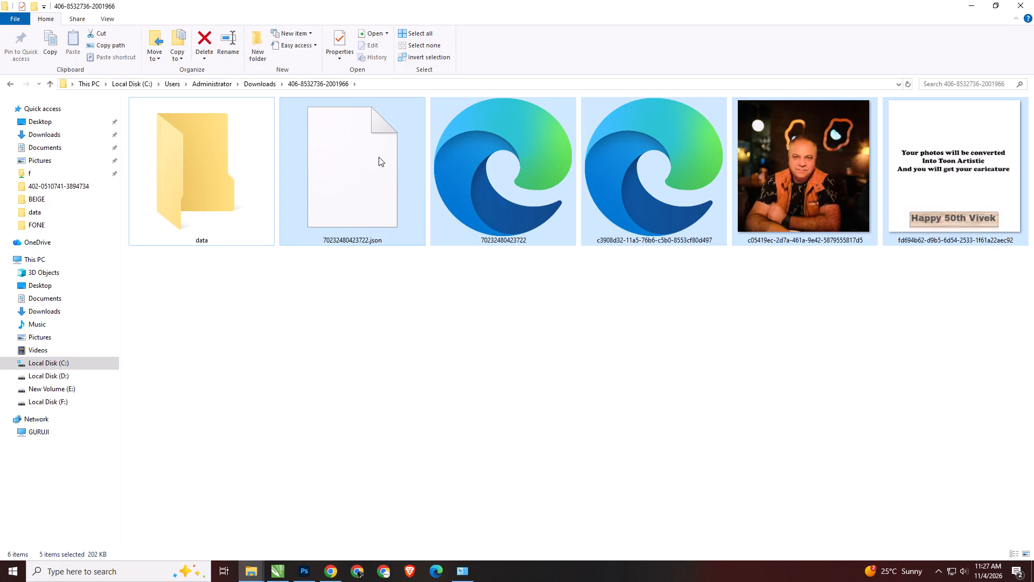
pyautogui.moveTo(357, 155); pyautogui.dragTo(242, 186)
pyautogui.click(312, 341)
pyautogui.doubleClick(233, 196)
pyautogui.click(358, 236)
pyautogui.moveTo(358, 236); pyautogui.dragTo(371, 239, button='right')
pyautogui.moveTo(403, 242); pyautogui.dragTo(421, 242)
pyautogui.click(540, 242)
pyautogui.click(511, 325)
# Bring the NEW CDR. 2026 template from the Desktop window into the order's data folder.
pyautogui.hotkey('alt', 'Tab')
pyautogui.hotkey('alt', 'Tab')
pyautogui.hotkey('alt', 'Tab')
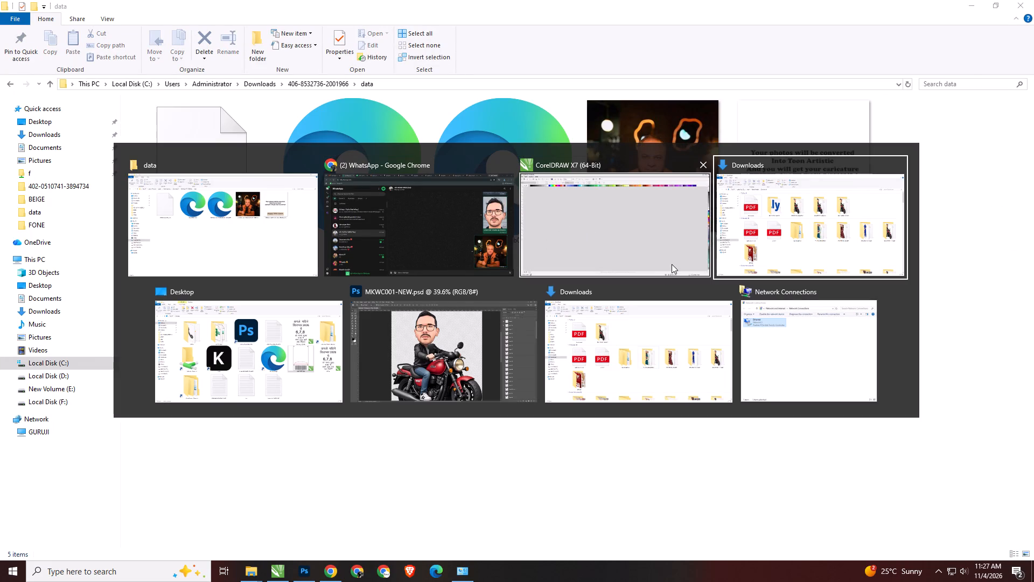
pyautogui.hotkey('alt', 'Tab')
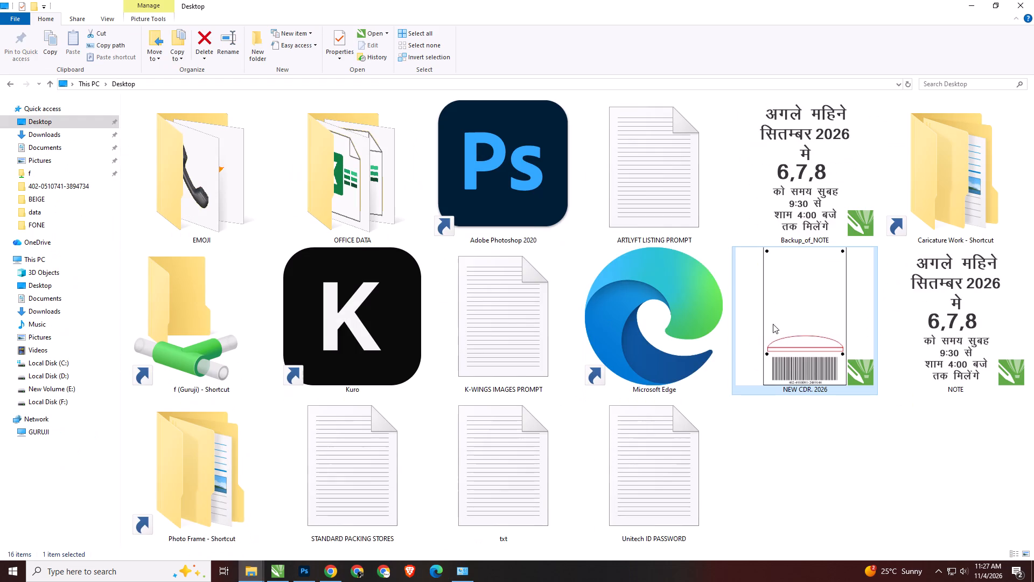
pyautogui.moveTo(791, 297); pyautogui.dragTo(596, 336)
pyautogui.hotkey('alt', 'Tab')
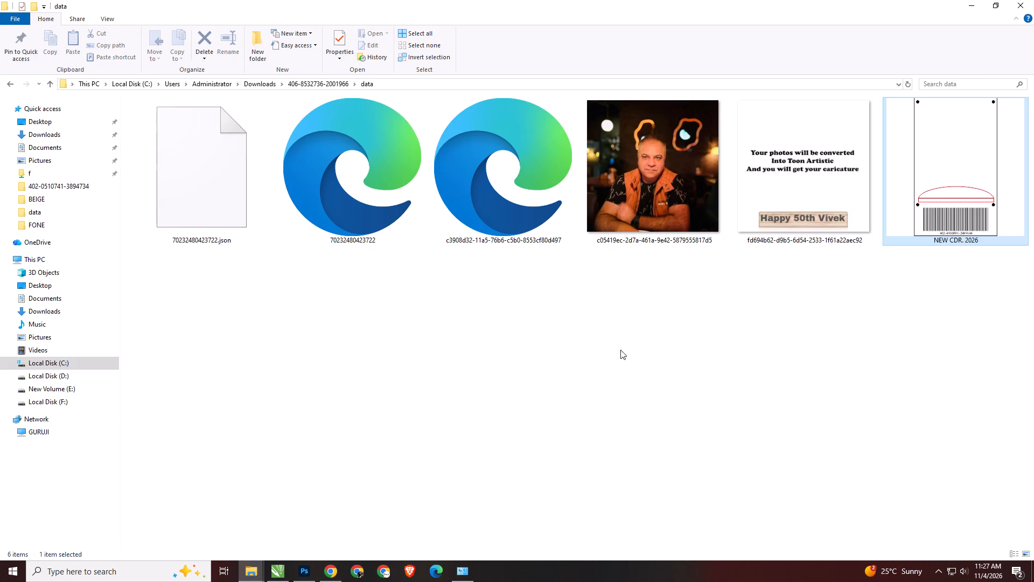
pyautogui.press('F2')
pyautogui.hotkey('ctrl', 'v')
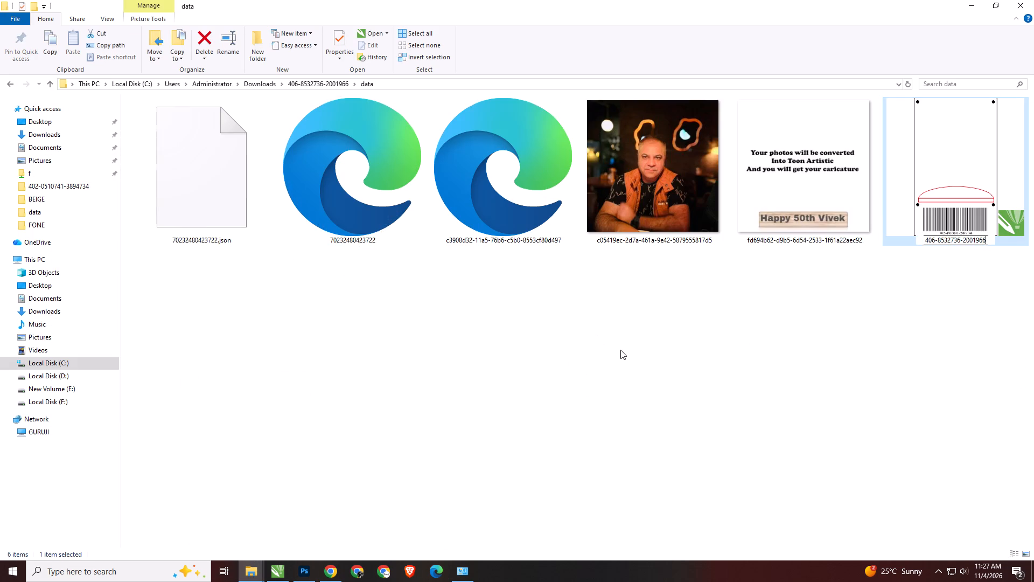
pyautogui.press('Return')
pyautogui.press('Return')
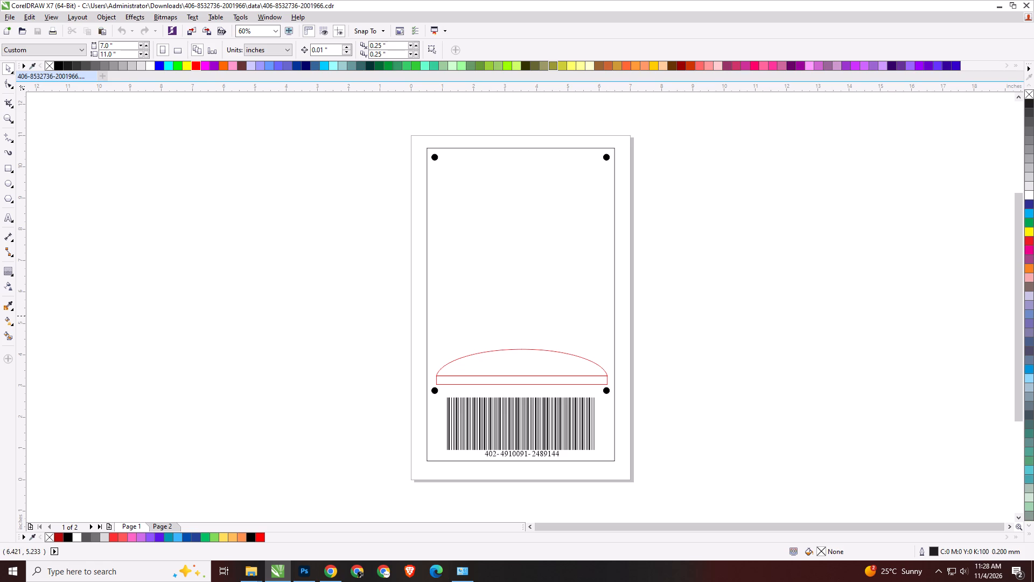
pyautogui.doubleClick(561, 419)
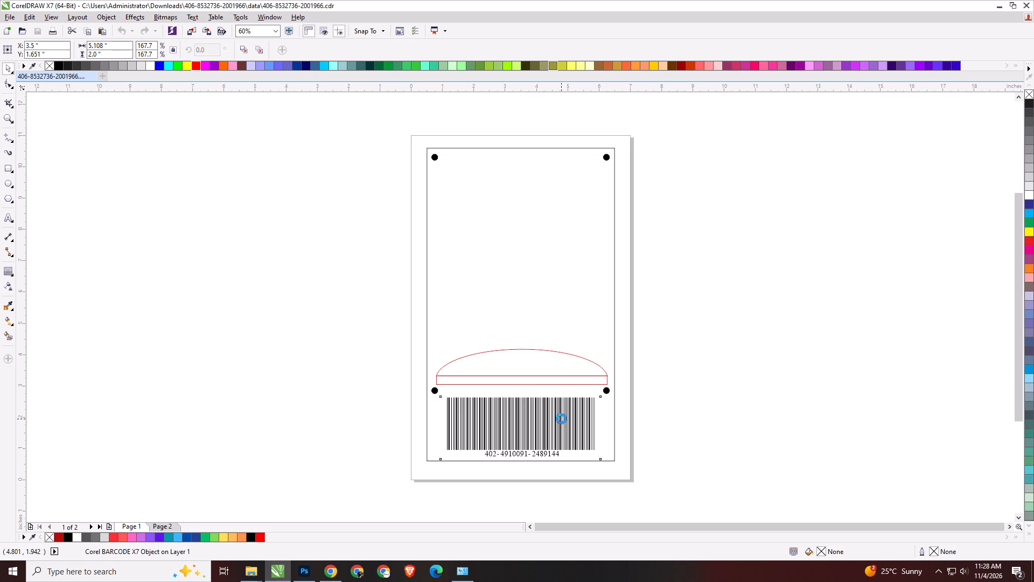
pyautogui.hotkey('ctrl', 'v')
pyautogui.press('Return')
pyautogui.press('Return')
pyautogui.press('Return')
pyautogui.press('Return')
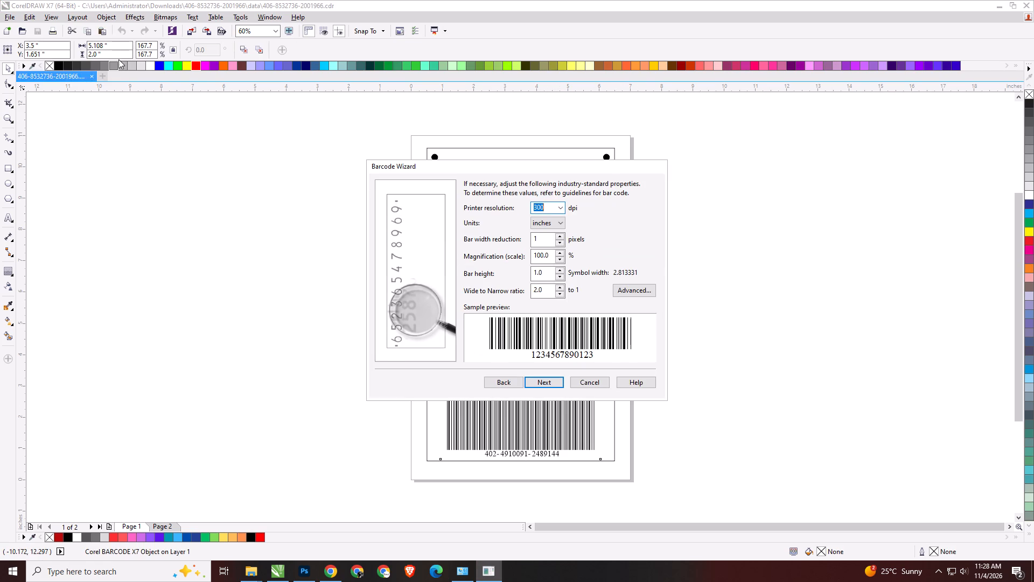
pyautogui.press('Return')
pyautogui.press('Return')
pyautogui.press('Return')
pyautogui.press('Return')
pyautogui.press('Return')
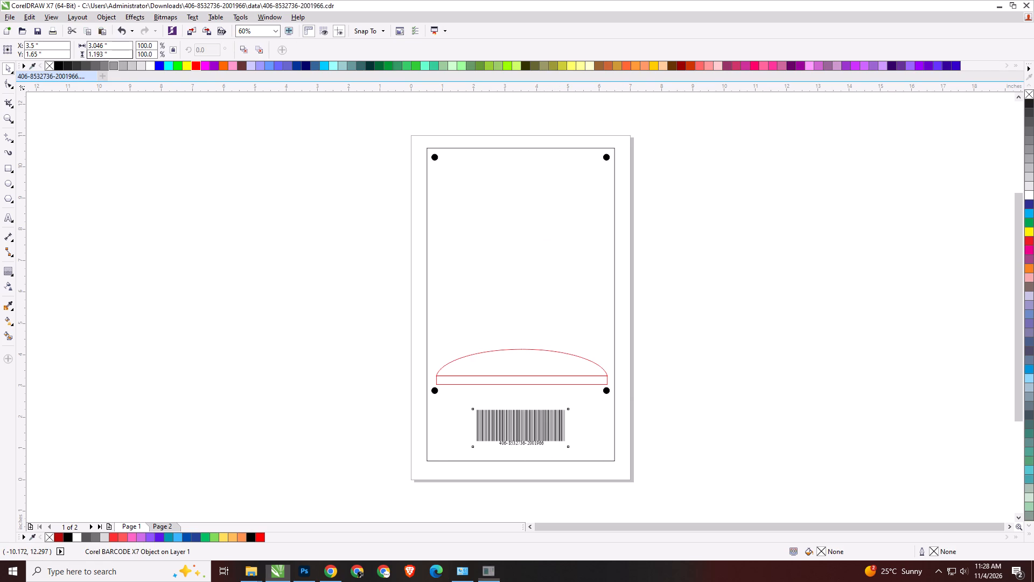
# Set the new barcode's height to 2 inches with its proportions locked.
pyautogui.moveTo(120, 53); pyautogui.dragTo(57, 70)
pyautogui.hotkey('ctrl', 'a')
pyautogui.press('2')
pyautogui.press('Return')
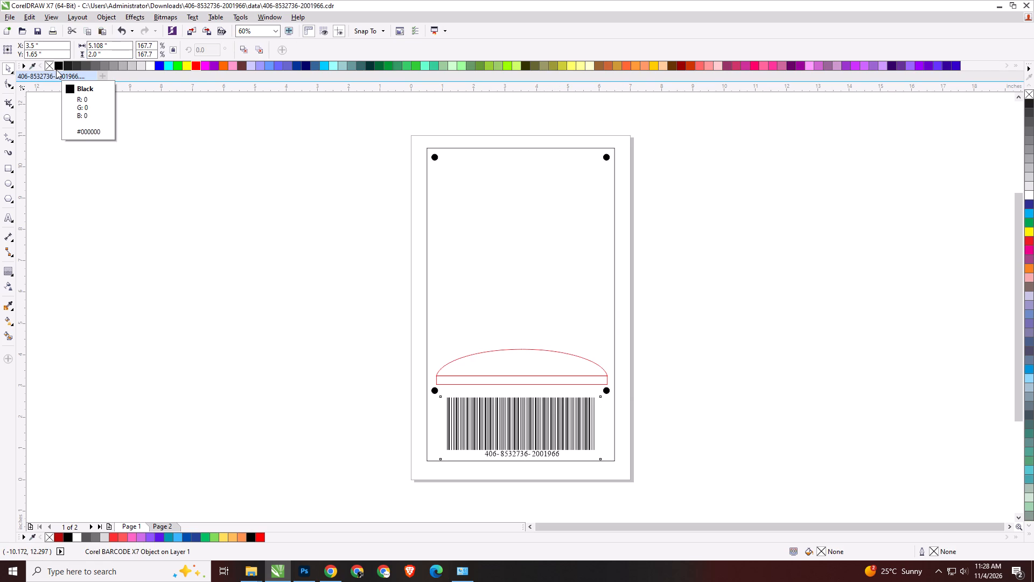
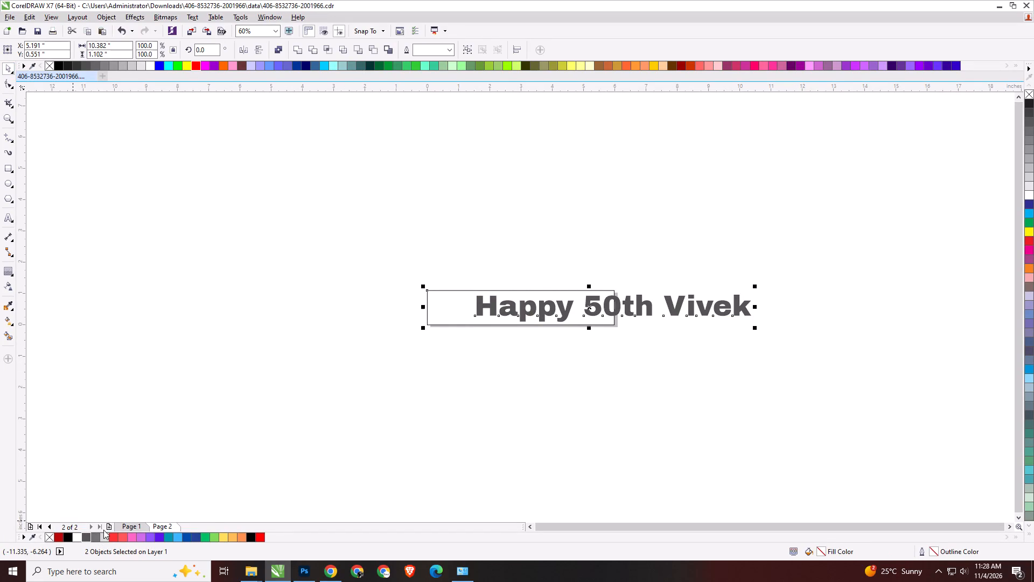
# Centre the "Happy 50th Vivek" text on the nameplate rectangle and scale it down proportionally to fit inside.
pyautogui.press('c')
pyautogui.press('e')
pyautogui.click(571, 350)
pyautogui.click(548, 303)
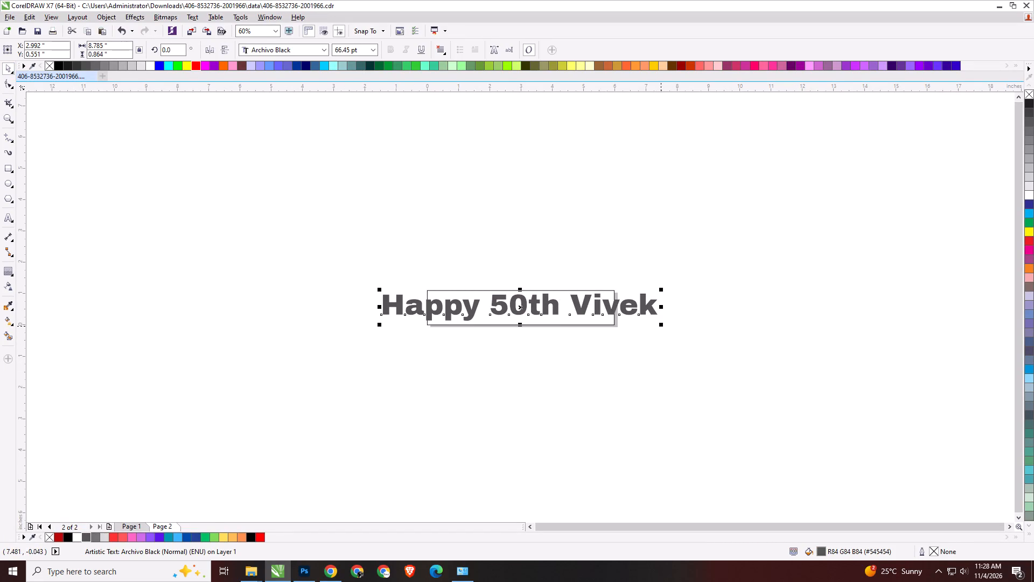
pyautogui.moveTo(661, 326); pyautogui.dragTo(606, 358)
pyautogui.hotkey('ctrl', 'a')
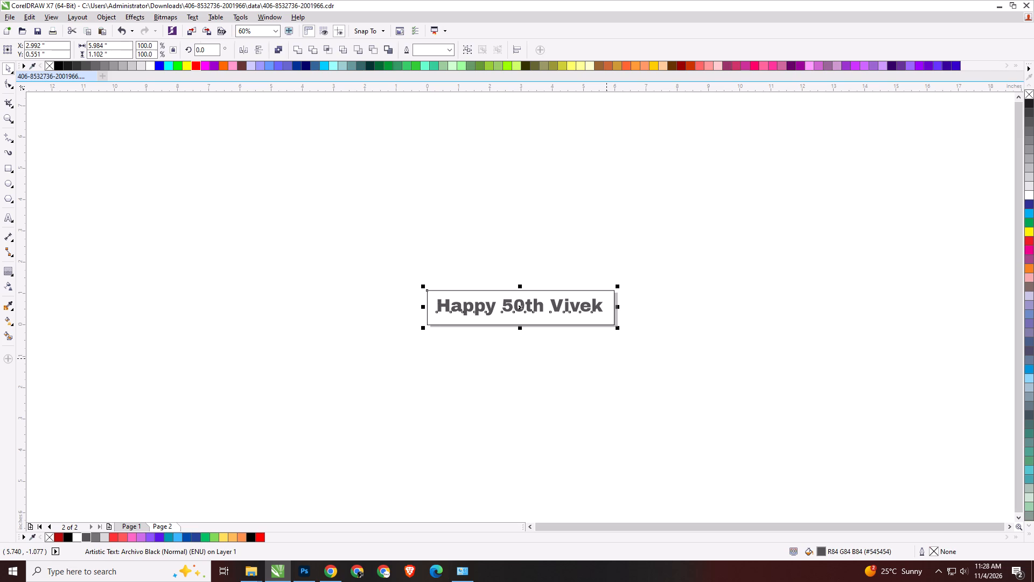
pyautogui.write('ce')
# Remove the outline from the selected text and nameplate rectangle.
pyautogui.rightClick(48, 66)
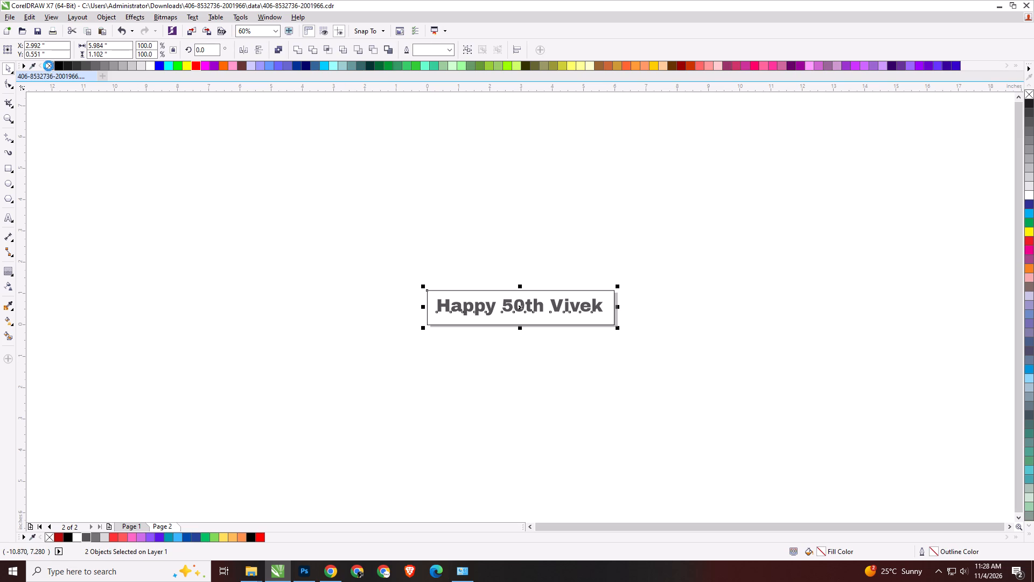
pyautogui.hotkey('ctrl', 'e')
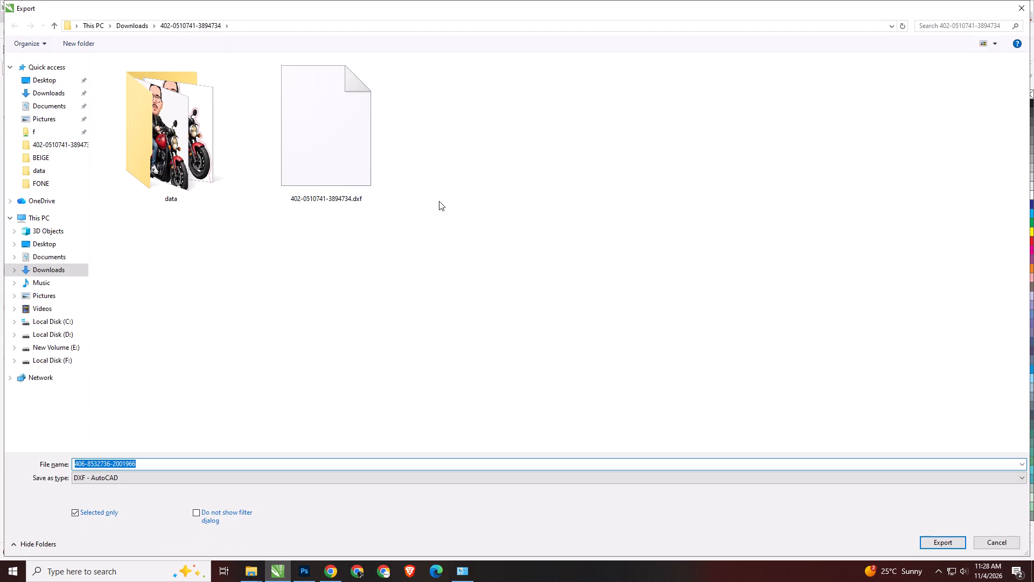
pyautogui.click(418, 320)
pyautogui.press('BackSpace')
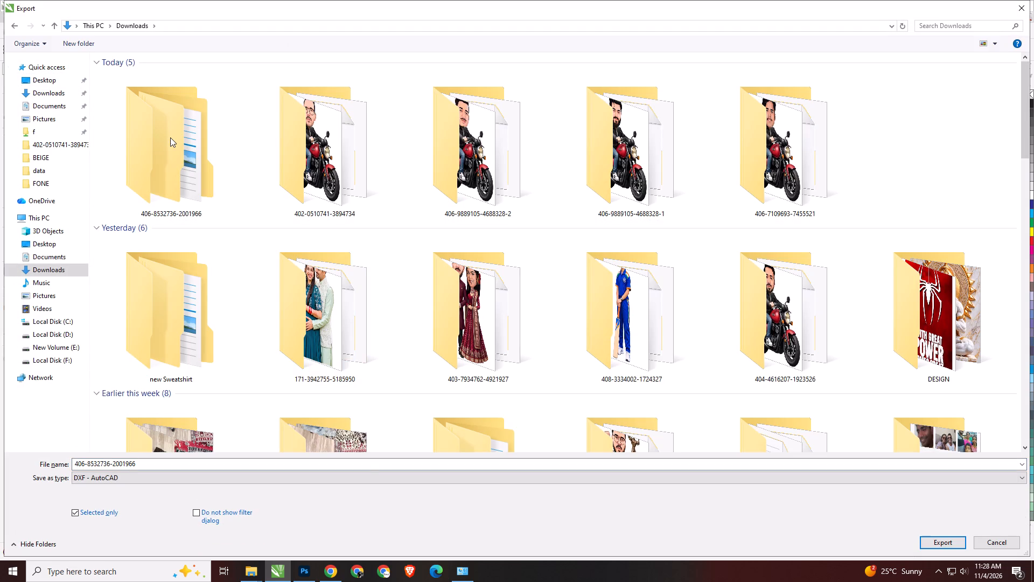
pyautogui.doubleClick(170, 137)
pyautogui.click(264, 183)
pyautogui.moveTo(264, 183); pyautogui.dragTo(272, 187, button='right')
pyautogui.moveTo(313, 191); pyautogui.dragTo(359, 193)
pyautogui.click(449, 193)
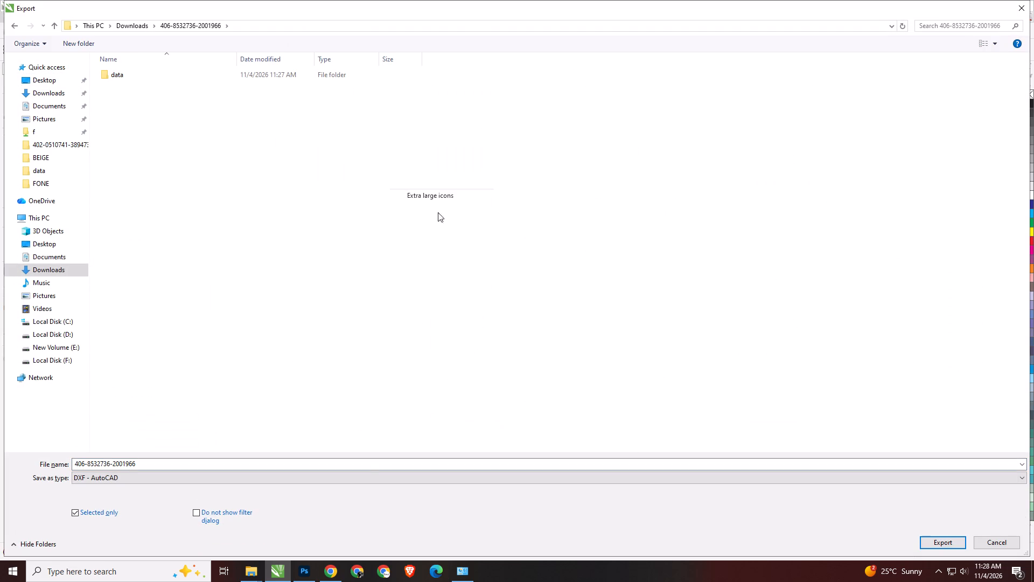
pyautogui.moveTo(388, 313); pyautogui.dragTo(381, 321)
pyautogui.moveTo(173, 480); pyautogui.dragTo(177, 470)
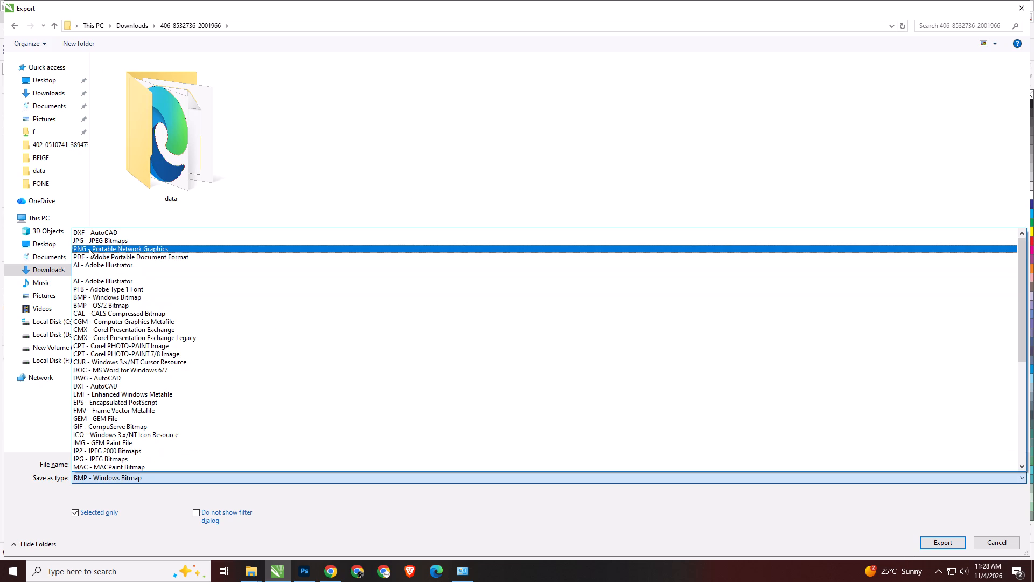
pyautogui.click(102, 246)
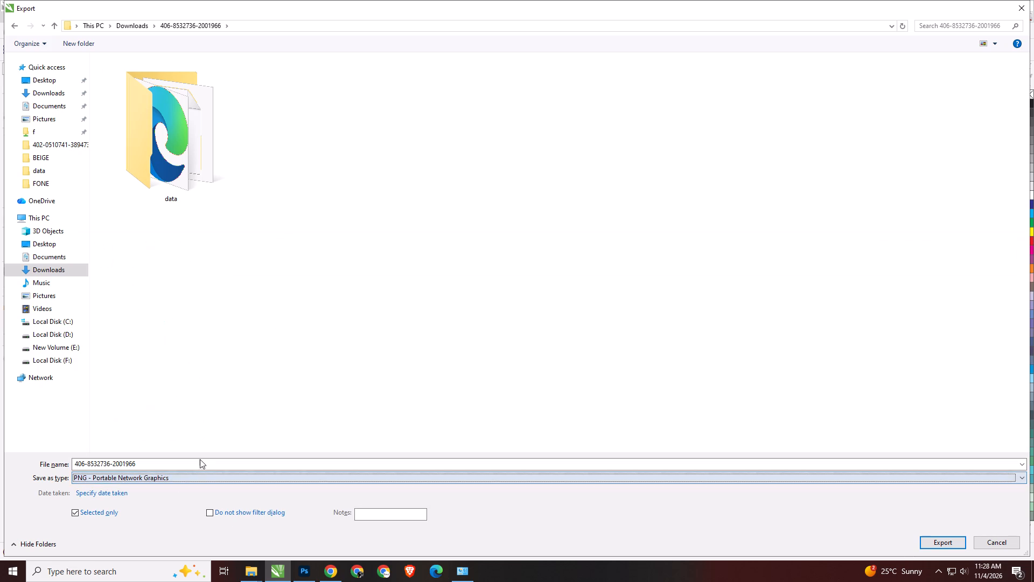
pyautogui.click(207, 467)
pyautogui.press('Right')
pyautogui.press('space')
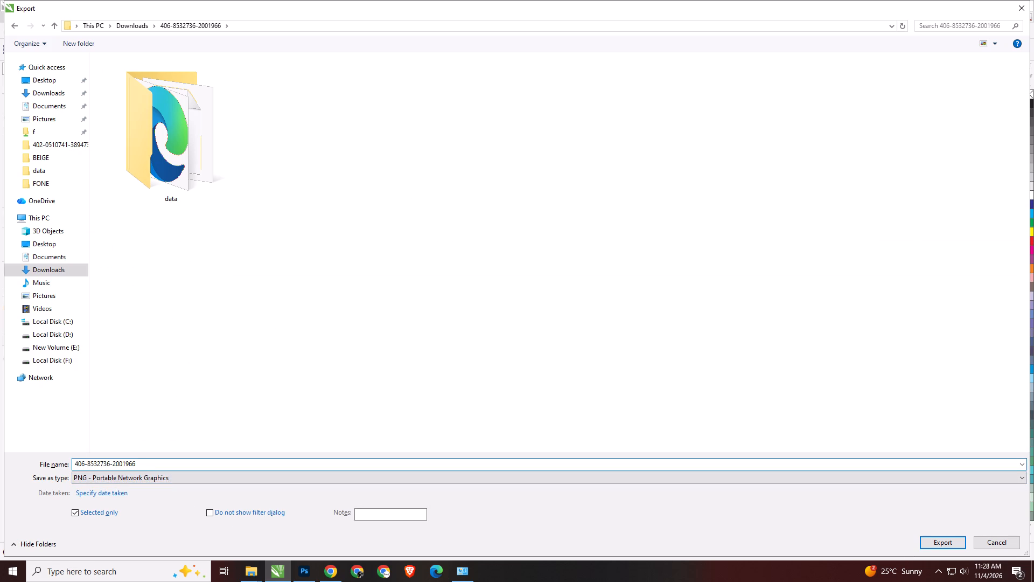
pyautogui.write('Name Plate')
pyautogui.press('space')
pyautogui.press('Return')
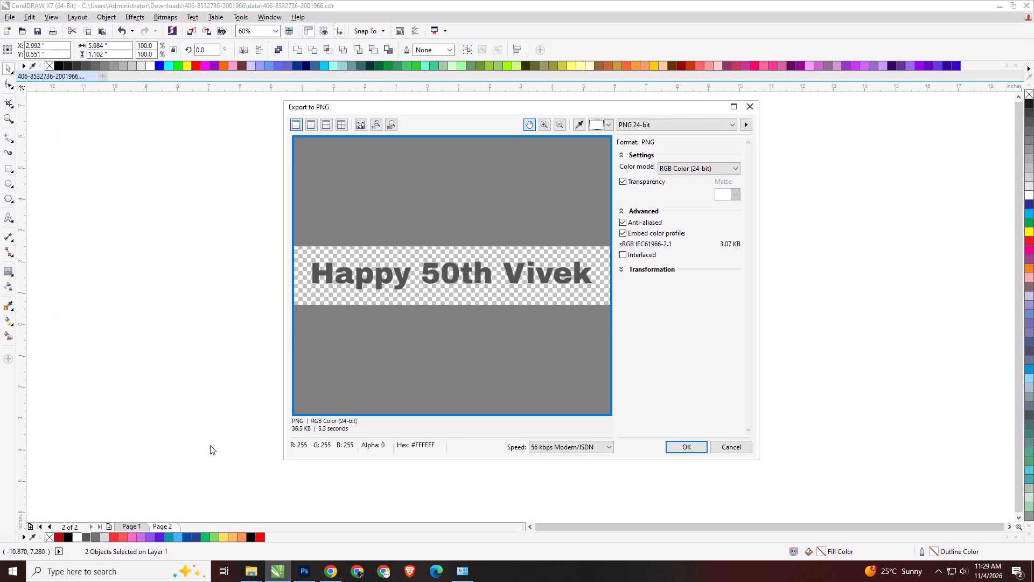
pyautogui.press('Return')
# Save the order drawing and go back to Page 1 with the barcode layout.
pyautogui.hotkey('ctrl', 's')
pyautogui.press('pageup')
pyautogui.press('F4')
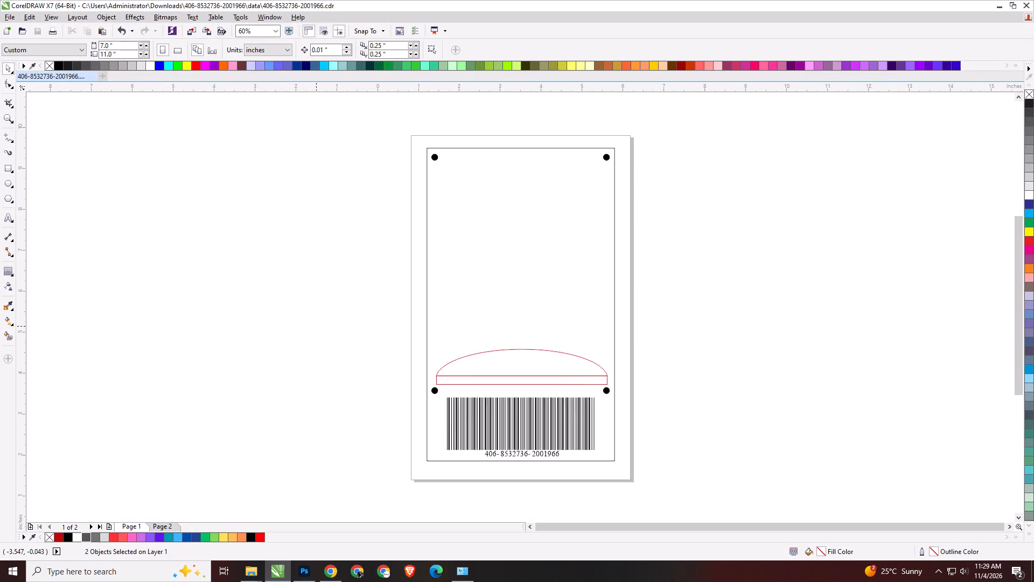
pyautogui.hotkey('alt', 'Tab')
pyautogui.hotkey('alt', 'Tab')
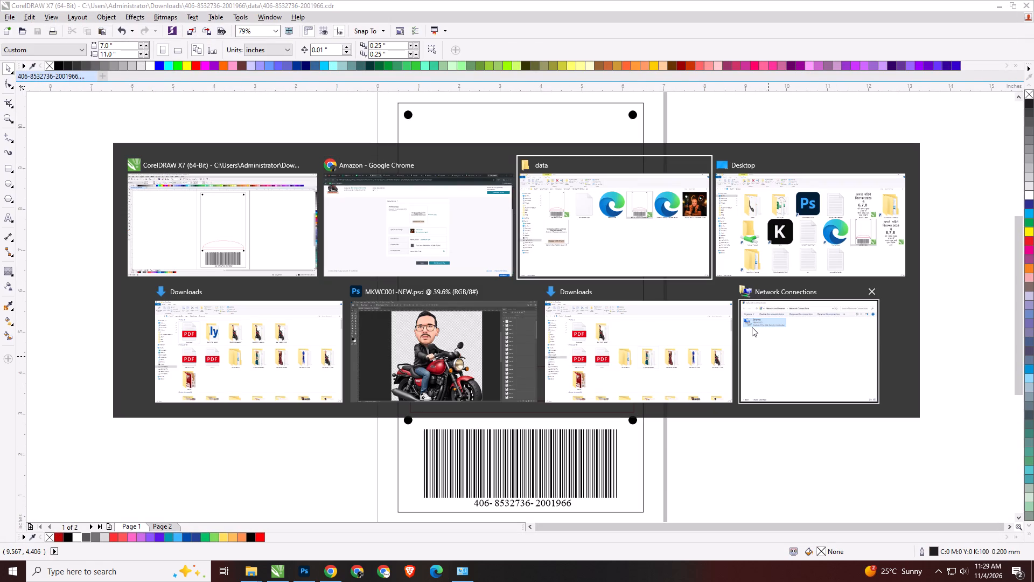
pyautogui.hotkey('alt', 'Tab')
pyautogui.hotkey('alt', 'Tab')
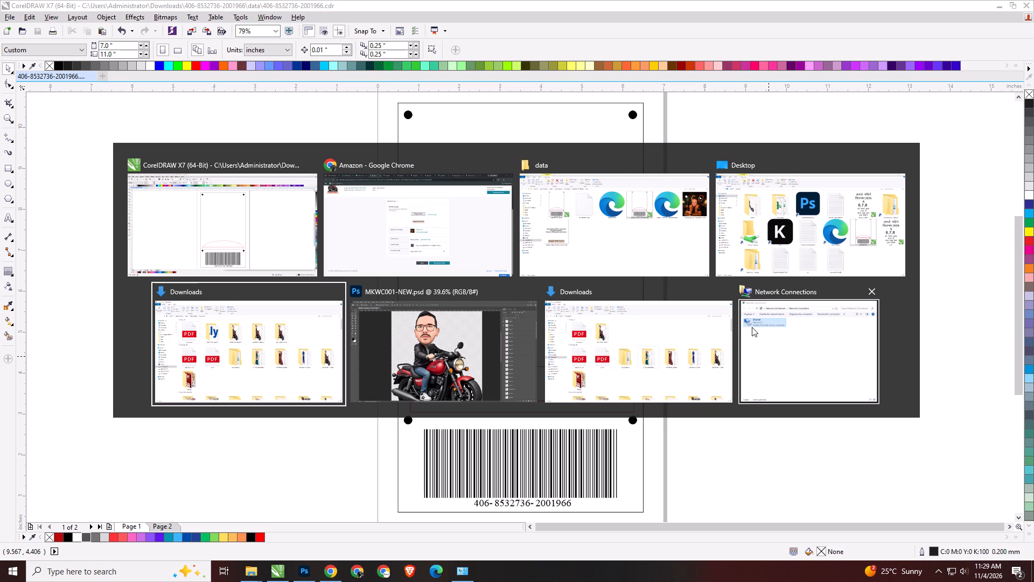
pyautogui.keyDown('alt'); pyautogui.moveTo(605, 250); pyautogui.dragTo(606, 250); pyautogui.keyUp('alt')
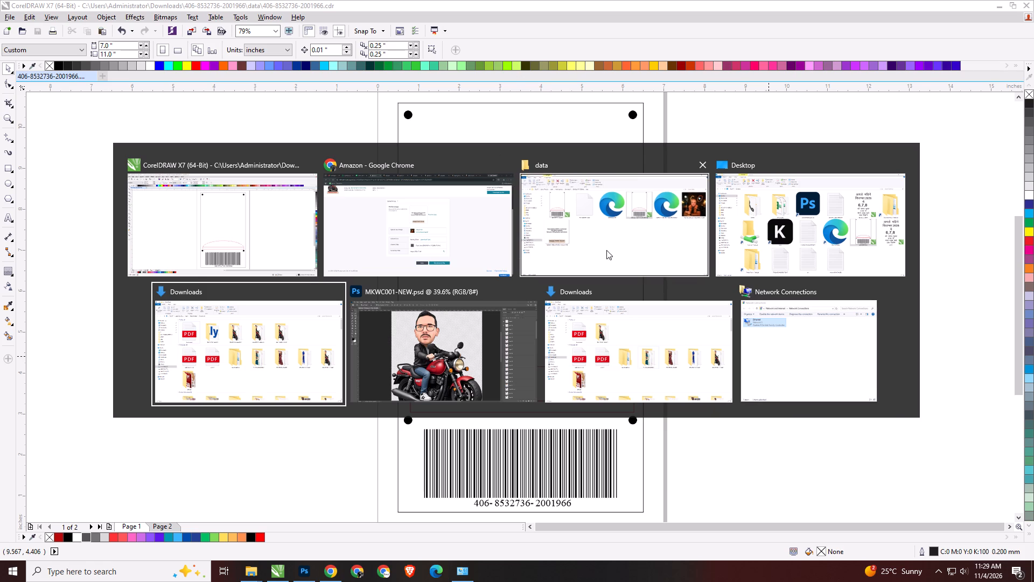
pyautogui.keyDown('alt'); pyautogui.moveTo(606, 250); pyautogui.dragTo(606, 243); pyautogui.keyUp('alt')
pyautogui.click(680, 312)
# Switch from the data folder to the Amazon page in Chrome.
pyautogui.hotkey('alt', 'Tab')
pyautogui.hotkey('alt', 'Tab')
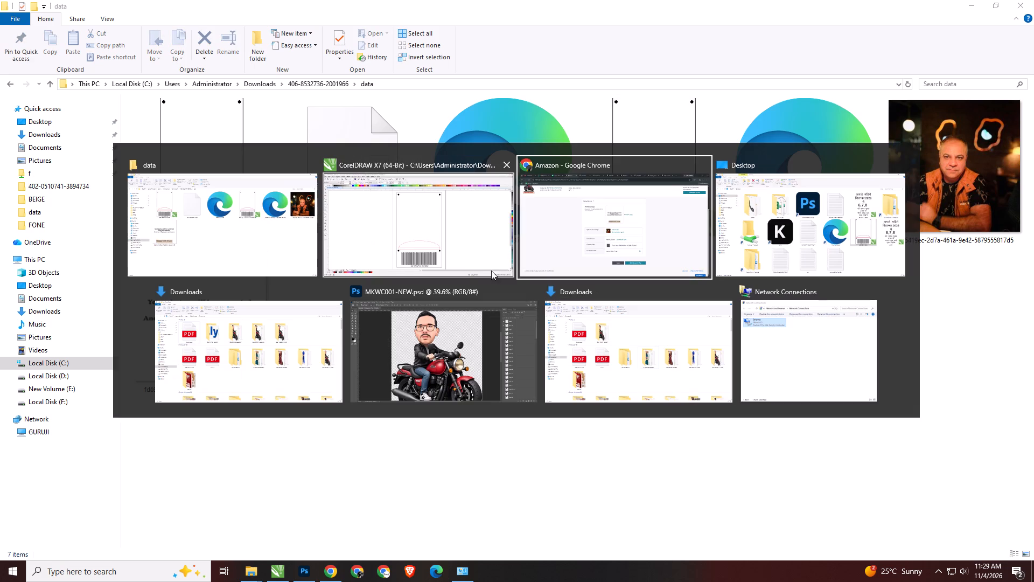
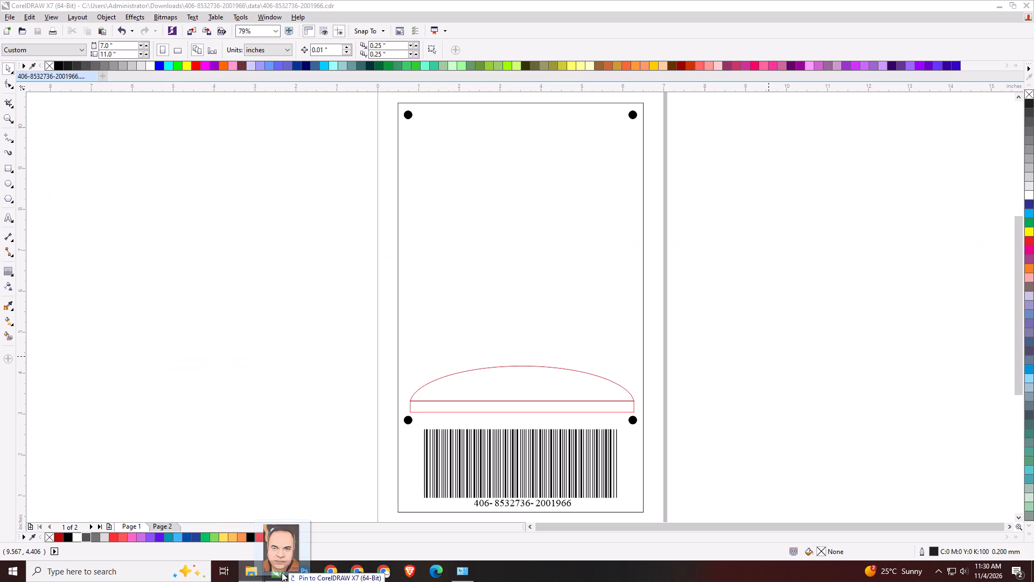
# Open the caricature portrait "WhatsApp Image 2026-11-04 at 11.30.04 AM" from the order's data folder in Photoshop.
pyautogui.moveTo(282, 572); pyautogui.dragTo(449, 304)
pyautogui.press('Escape')
pyautogui.click(998, 0)
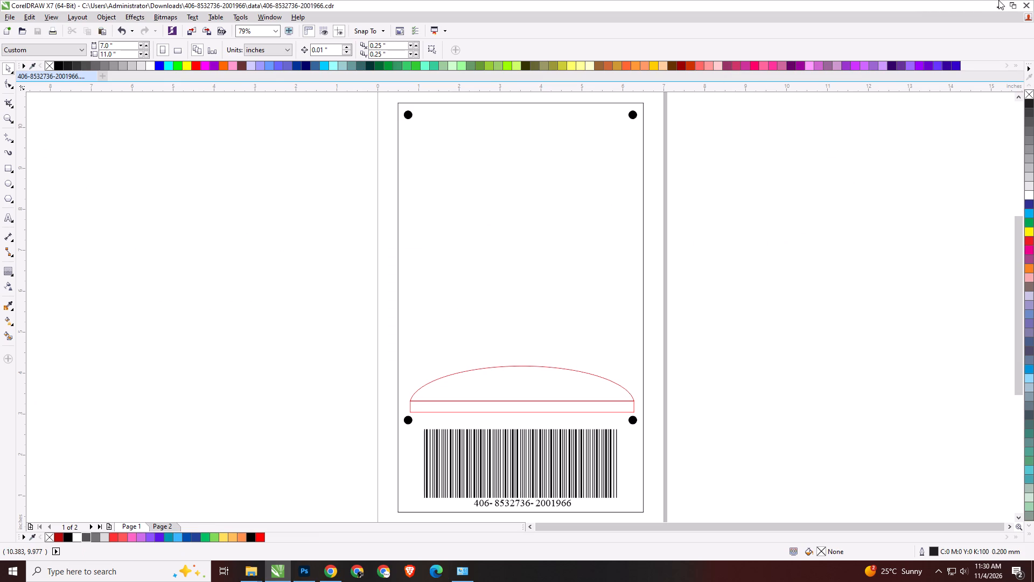
pyautogui.click(999, 3)
pyautogui.moveTo(342, 321); pyautogui.dragTo(303, 579)
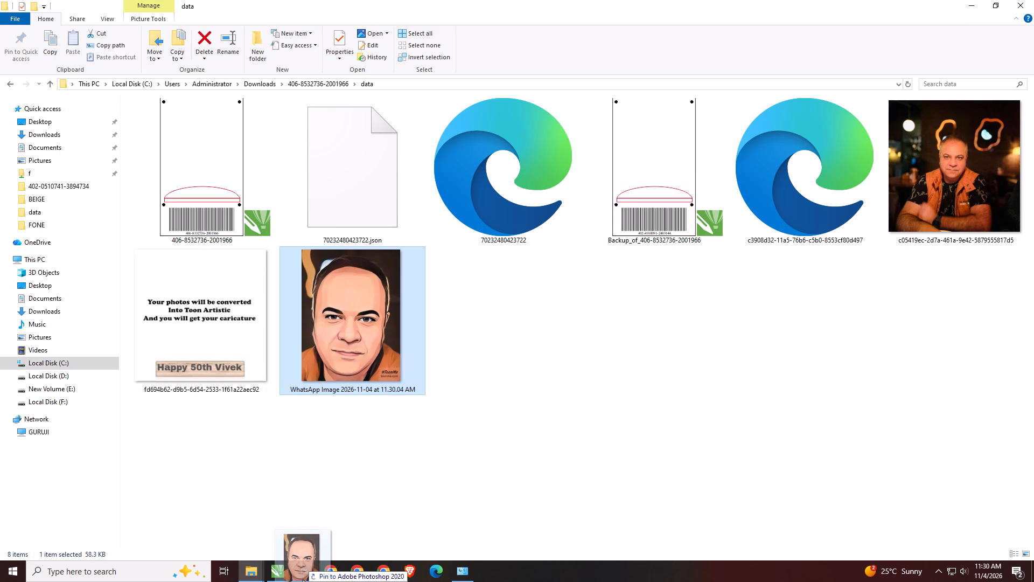
pyautogui.moveTo(303, 579); pyautogui.dragTo(521, 32)
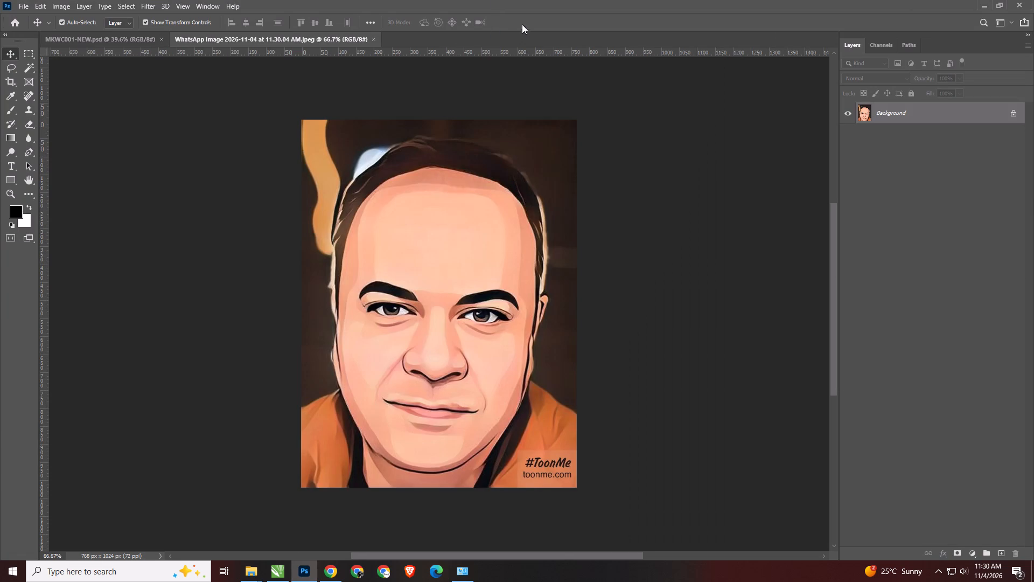
# Examine the caricature portrait up close and check it against the MKWC001-NEW.psd template.
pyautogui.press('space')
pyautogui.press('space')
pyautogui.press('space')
pyautogui.moveTo(409, 300); pyautogui.dragTo(449, 289)
pyautogui.scroll(2, 456, 288)
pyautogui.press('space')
pyautogui.click(448, 286)
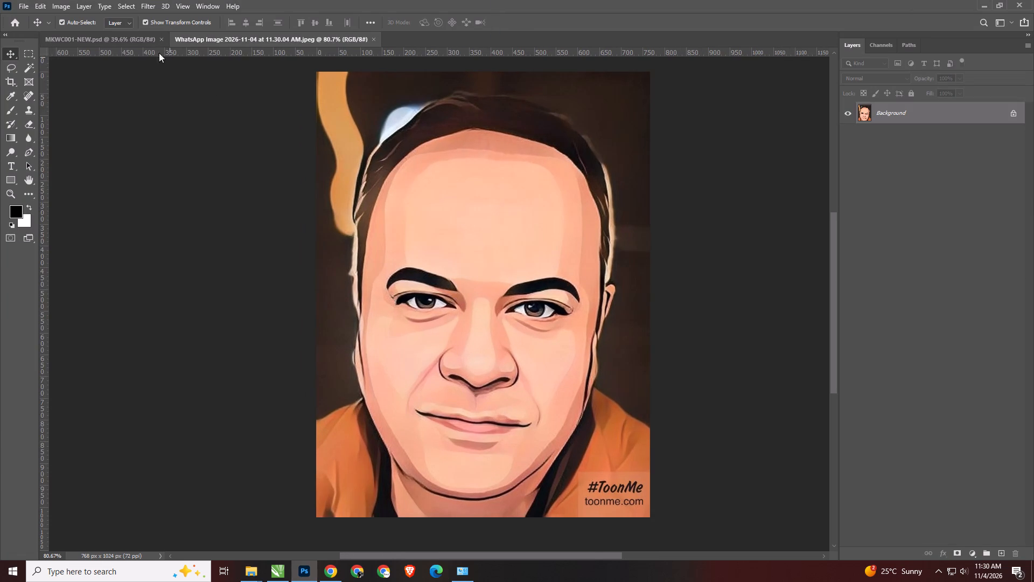
pyautogui.click(142, 36)
pyautogui.click(416, 113)
pyautogui.click(242, 38)
pyautogui.scroll(4, 563, 280)
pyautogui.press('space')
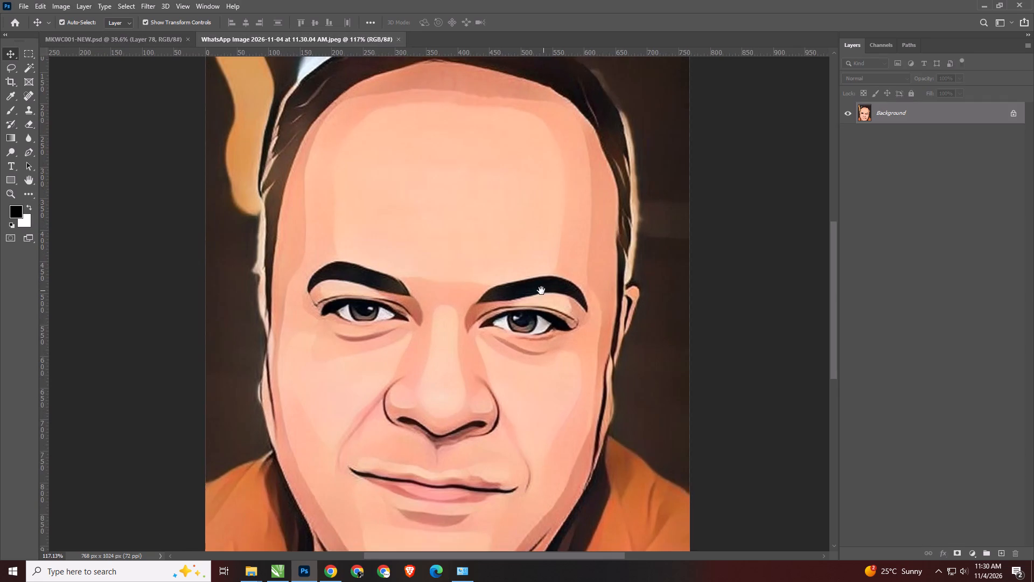
pyautogui.moveTo(541, 290); pyautogui.dragTo(547, 286)
pyautogui.scroll(-3, 547, 286)
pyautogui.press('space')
pyautogui.click(547, 286)
# Begin tracing the man's face outline with the Pen tool, from the sideburn on the image's left side down toward the cheek.
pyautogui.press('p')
pyautogui.scroll(2, 431, 306)
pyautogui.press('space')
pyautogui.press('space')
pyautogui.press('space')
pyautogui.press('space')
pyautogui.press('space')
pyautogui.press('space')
pyautogui.moveTo(322, 264); pyautogui.dragTo(461, 278)
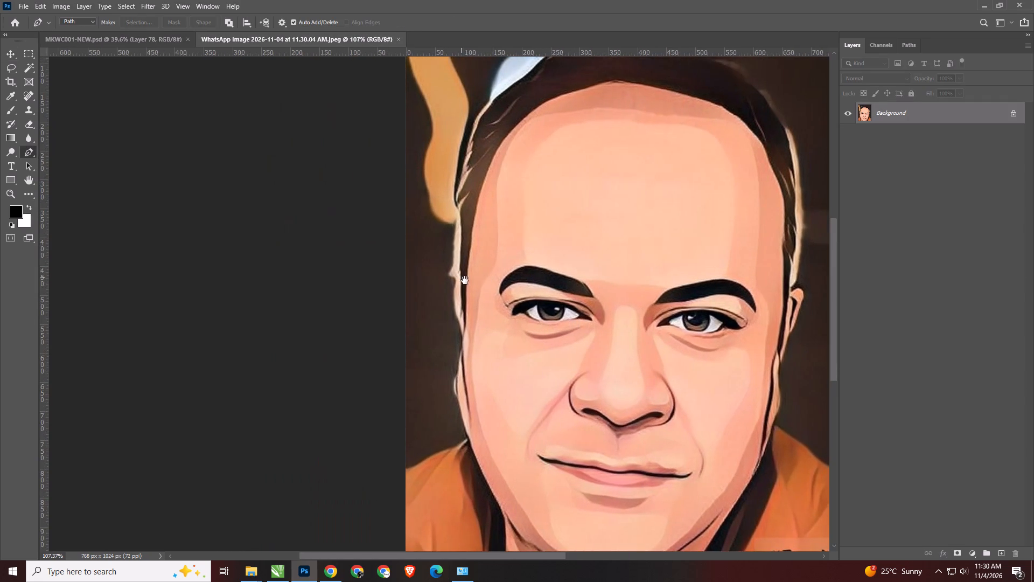
pyautogui.scroll(10, 462, 348)
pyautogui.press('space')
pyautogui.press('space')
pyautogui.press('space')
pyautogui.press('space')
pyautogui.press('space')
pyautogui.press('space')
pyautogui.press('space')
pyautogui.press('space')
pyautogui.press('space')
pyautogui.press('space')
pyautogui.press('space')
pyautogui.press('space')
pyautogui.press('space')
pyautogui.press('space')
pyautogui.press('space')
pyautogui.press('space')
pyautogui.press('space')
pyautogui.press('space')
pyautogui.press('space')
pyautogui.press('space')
pyautogui.moveTo(469, 361); pyautogui.dragTo(557, 267)
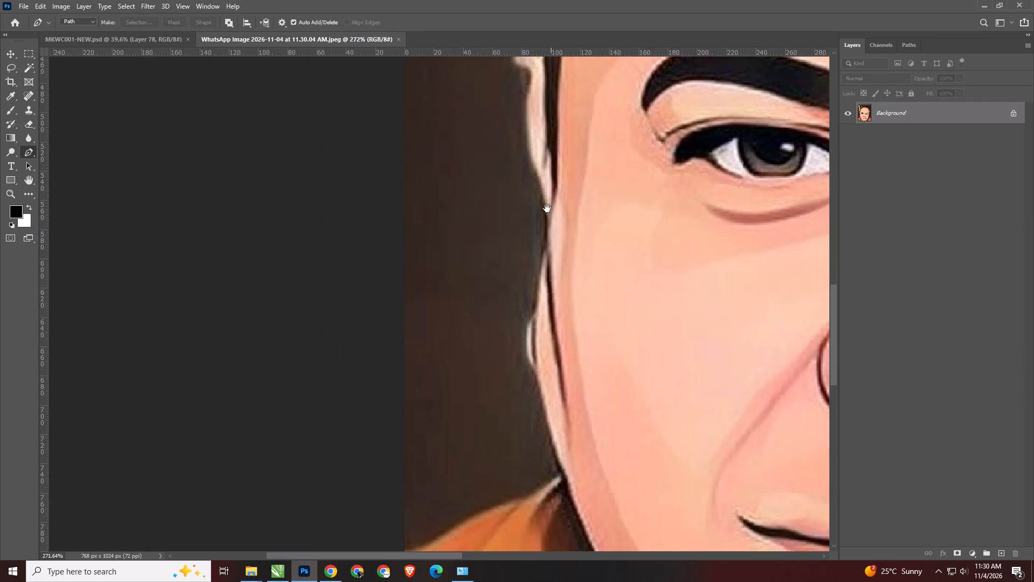
pyautogui.scroll(2, 547, 187)
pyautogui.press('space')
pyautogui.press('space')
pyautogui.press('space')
pyautogui.moveTo(547, 174); pyautogui.dragTo(555, 257)
pyautogui.scroll(-5, 556, 232)
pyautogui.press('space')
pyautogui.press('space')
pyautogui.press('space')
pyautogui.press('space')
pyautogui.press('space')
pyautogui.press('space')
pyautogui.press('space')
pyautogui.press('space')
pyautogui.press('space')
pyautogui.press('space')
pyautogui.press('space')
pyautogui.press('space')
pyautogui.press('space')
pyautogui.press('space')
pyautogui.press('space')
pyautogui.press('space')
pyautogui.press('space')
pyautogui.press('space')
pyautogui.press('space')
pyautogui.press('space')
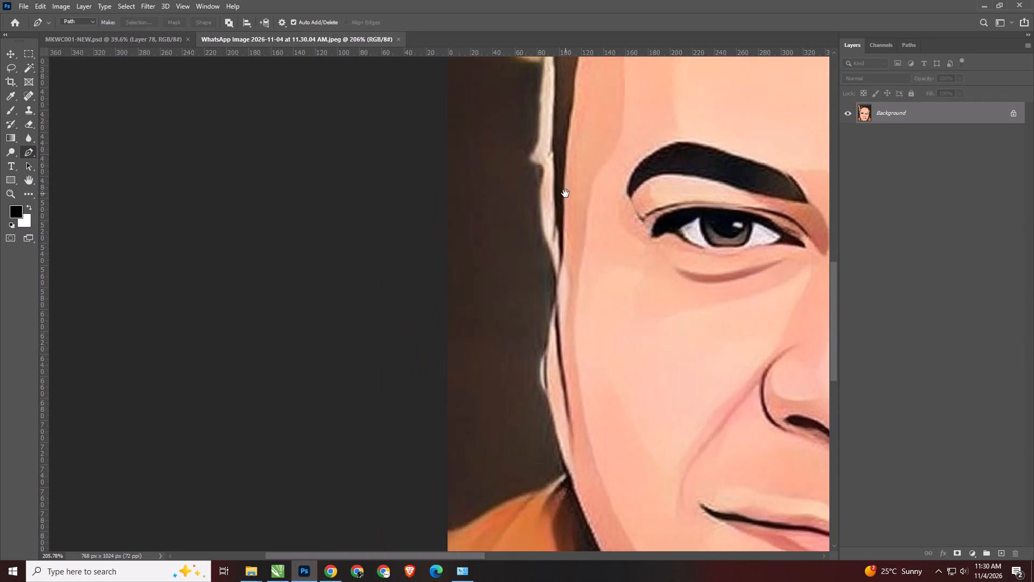
pyautogui.moveTo(565, 193); pyautogui.dragTo(593, 361)
pyautogui.scroll(4, 597, 366)
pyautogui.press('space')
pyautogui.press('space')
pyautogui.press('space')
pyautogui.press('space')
pyautogui.moveTo(594, 419); pyautogui.dragTo(571, 363)
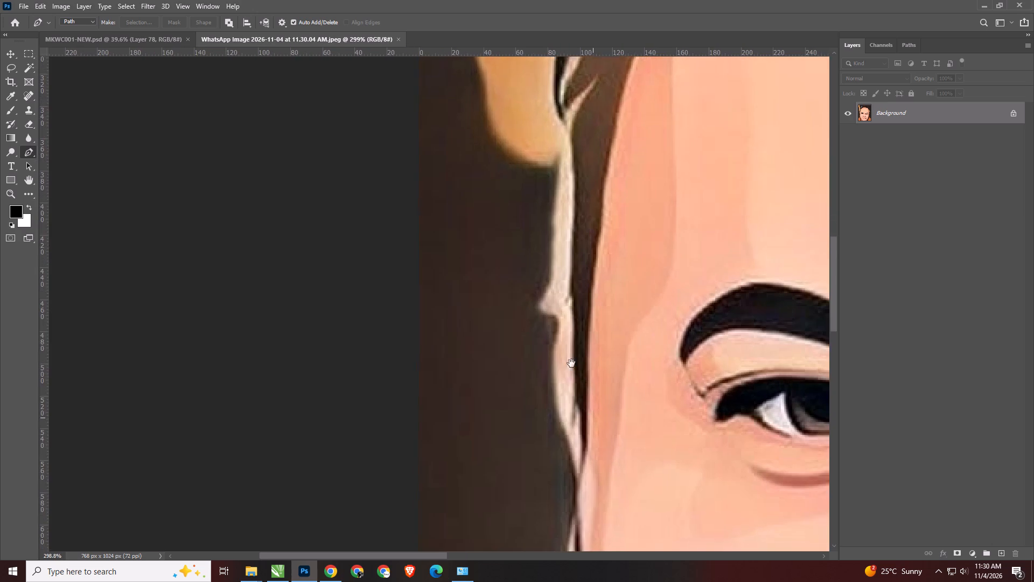
pyautogui.moveTo(571, 363); pyautogui.dragTo(567, 345)
pyautogui.scroll(2, 564, 339)
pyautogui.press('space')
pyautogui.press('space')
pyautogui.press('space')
pyautogui.moveTo(560, 334); pyautogui.dragTo(543, 308)
pyautogui.scroll(3, 532, 274)
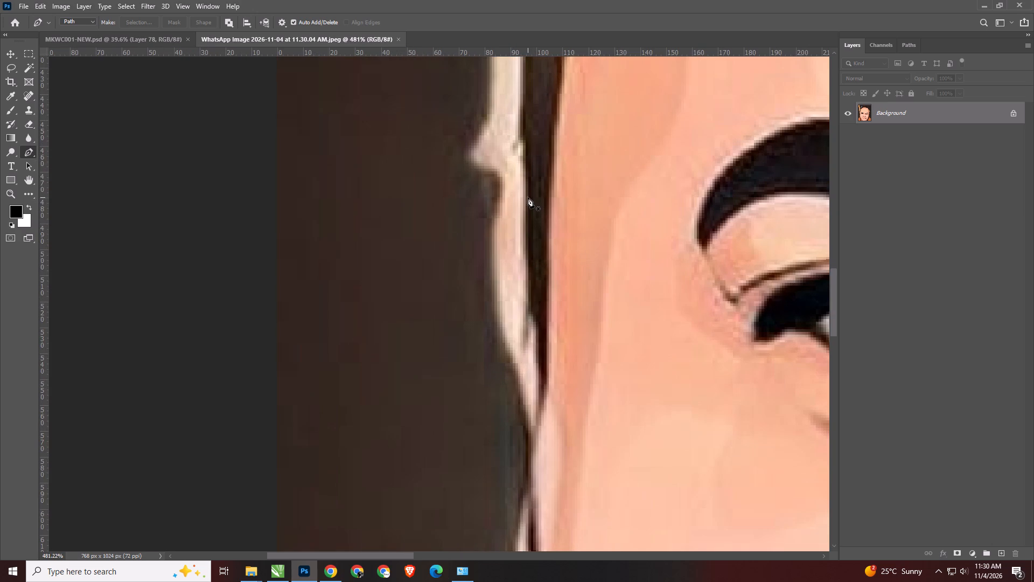
pyautogui.moveTo(528, 200); pyautogui.dragTo(523, 233)
pyautogui.hotkey('ctrl', 'z')
pyautogui.moveTo(526, 205); pyautogui.dragTo(526, 250)
pyautogui.moveTo(536, 328); pyautogui.dragTo(537, 332)
# Continue the Pen tool path down the left edge of the face, past the sideburn and ear, to the left jaw.
pyautogui.moveTo(537, 332); pyautogui.dragTo(539, 350)
pyautogui.moveTo(539, 427); pyautogui.dragTo(532, 466)
pyautogui.press('space')
pyautogui.press('space')
pyautogui.press('space')
pyautogui.press('space')
pyautogui.press('space')
pyautogui.press('space')
pyautogui.press('space')
pyautogui.press('space')
pyautogui.press('space')
pyautogui.moveTo(533, 525); pyautogui.dragTo(503, 212)
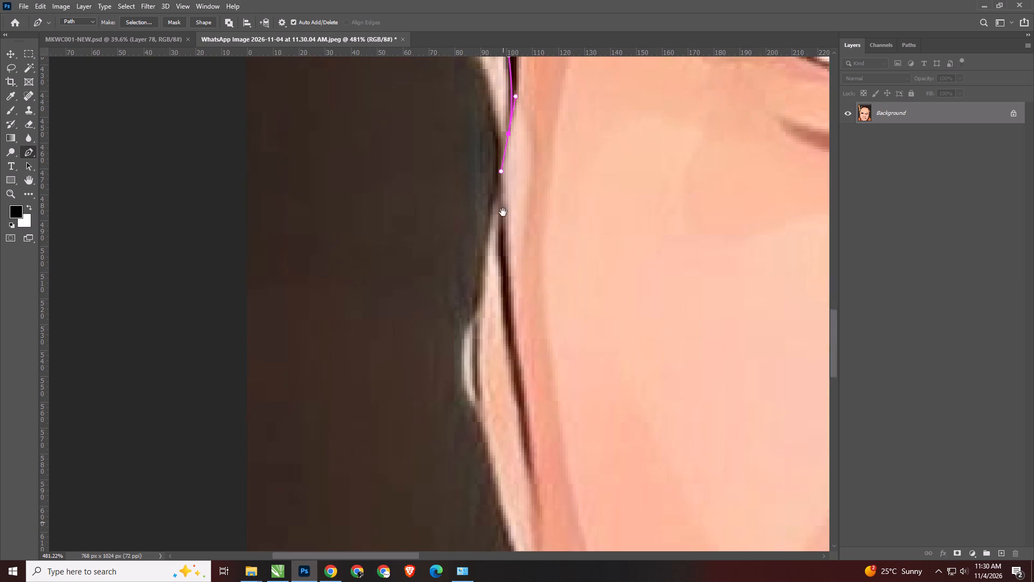
pyautogui.moveTo(503, 212); pyautogui.dragTo(503, 206)
pyautogui.scroll(-9, 508, 320)
pyautogui.press('space')
pyautogui.press('space')
pyautogui.press('space')
pyautogui.press('space')
pyautogui.press('space')
pyautogui.press('space')
pyautogui.press('space')
pyautogui.press('space')
pyautogui.press('space')
pyautogui.moveTo(558, 403); pyautogui.dragTo(449, 305)
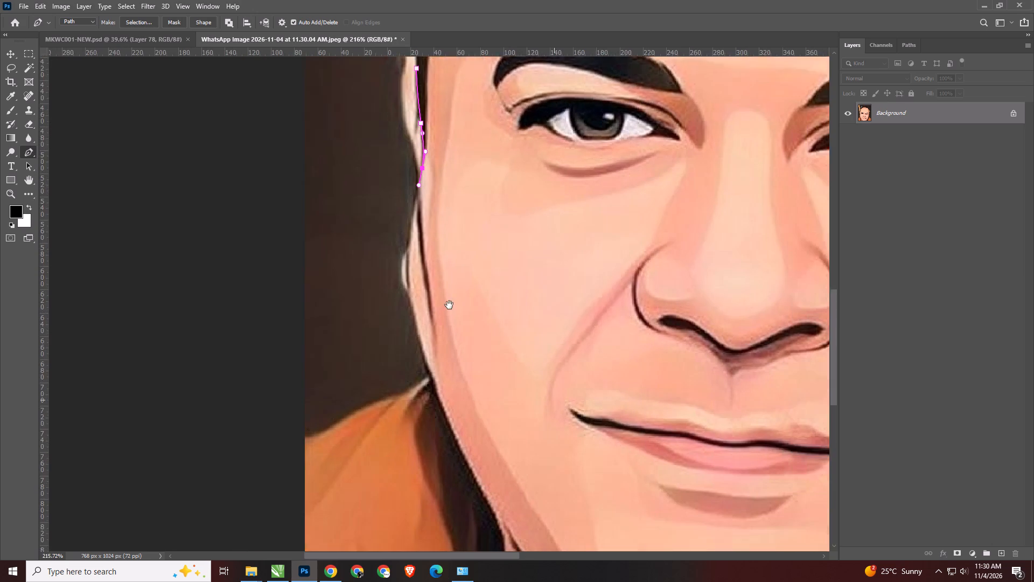
pyautogui.moveTo(449, 305); pyautogui.dragTo(445, 300)
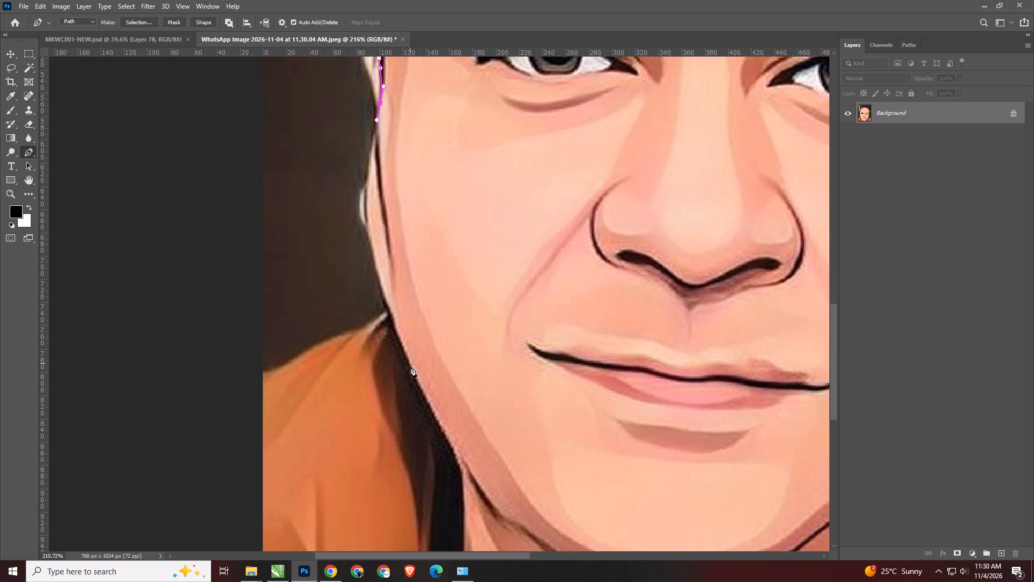
pyautogui.moveTo(415, 368); pyautogui.dragTo(467, 465)
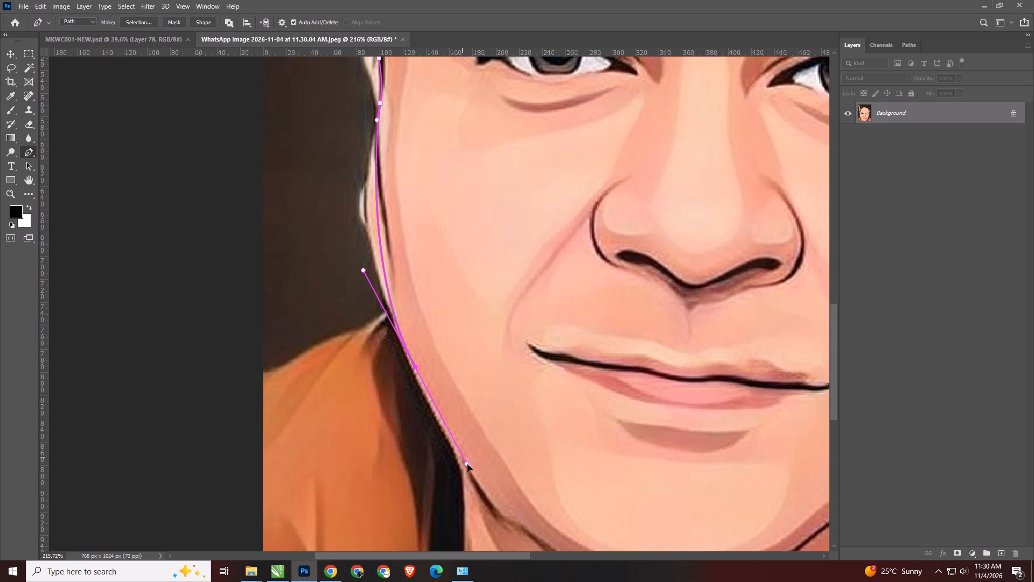
pyautogui.moveTo(467, 465); pyautogui.dragTo(465, 477)
# Extend the path along the lower left jawline and under the chin following the dark contour line.
pyautogui.press('space')
pyautogui.press('space')
pyautogui.press('space')
pyautogui.press('space')
pyautogui.press('space')
pyautogui.press('space')
pyautogui.press('space')
pyautogui.press('space')
pyautogui.press('space')
pyautogui.press('space')
pyautogui.press('space')
pyautogui.moveTo(533, 500); pyautogui.dragTo(341, 325)
pyautogui.moveTo(358, 371); pyautogui.dragTo(402, 403)
pyautogui.press('space')
pyautogui.press('space')
pyautogui.press('space')
pyautogui.press('space')
pyautogui.press('space')
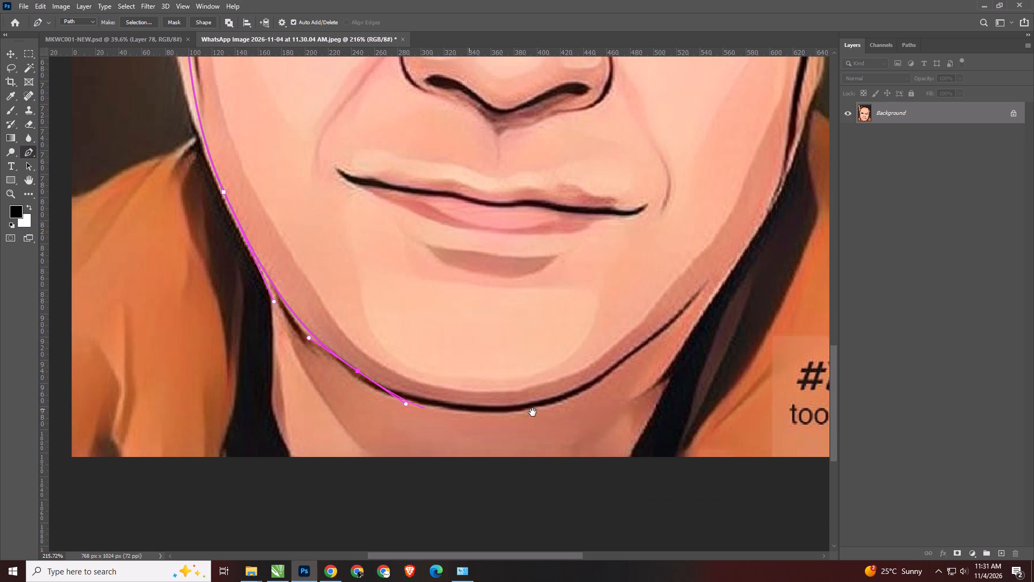
pyautogui.moveTo(535, 412); pyautogui.dragTo(367, 414)
pyautogui.moveTo(387, 397); pyautogui.dragTo(445, 374)
# Curve the path from the chin up the right jawline beside the dark collar.
pyautogui.press('space')
pyautogui.press('space')
pyautogui.press('space')
pyautogui.press('space')
pyautogui.press('space')
pyautogui.moveTo(509, 333); pyautogui.dragTo(448, 382)
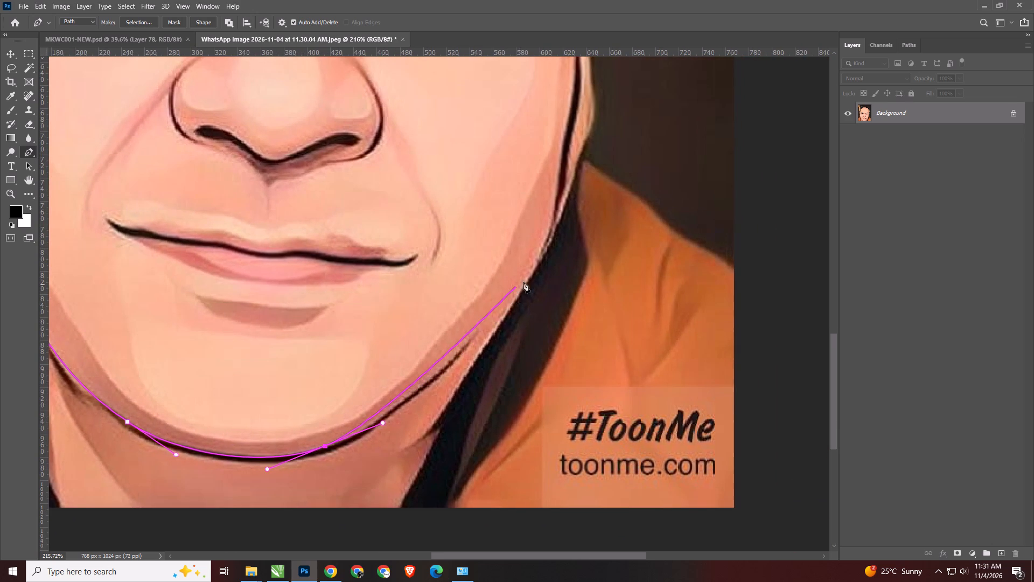
pyautogui.moveTo(523, 281); pyautogui.dragTo(561, 221)
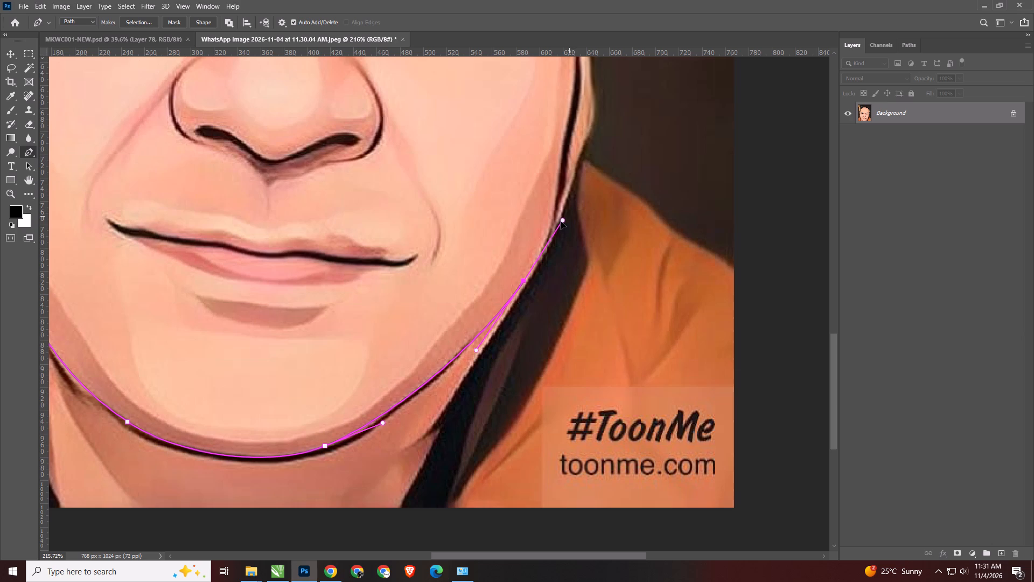
pyautogui.moveTo(561, 221); pyautogui.dragTo(555, 231)
# Continue the path up the right cheek along the dark contour to the narrow base of the right ear.
pyautogui.press('space')
pyautogui.press('space')
pyautogui.press('space')
pyautogui.press('space')
pyautogui.press('space')
pyautogui.press('space')
pyautogui.press('space')
pyautogui.press('space')
pyautogui.moveTo(574, 163); pyautogui.dragTo(488, 373)
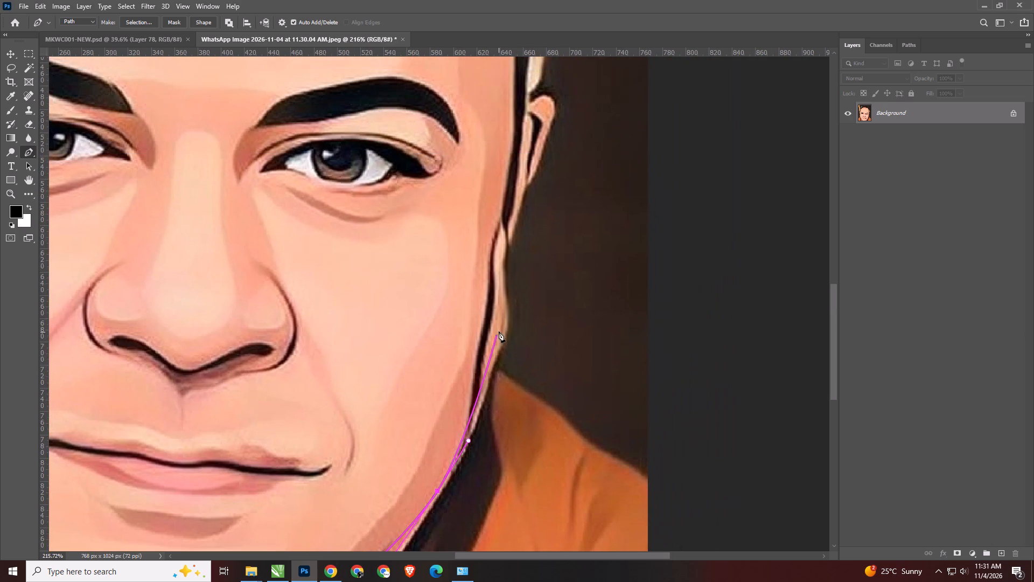
pyautogui.moveTo(487, 345); pyautogui.dragTo(492, 318)
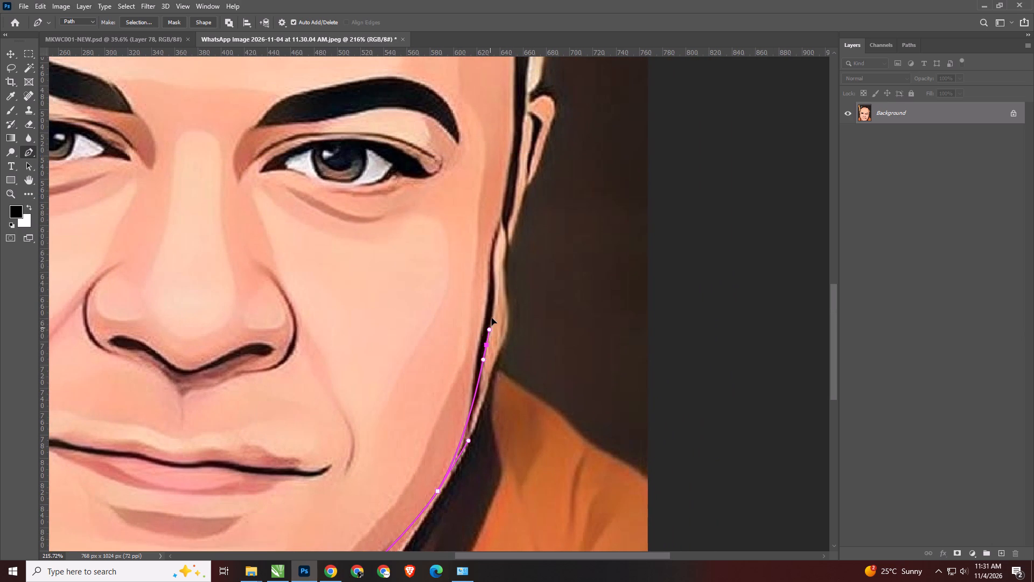
pyautogui.moveTo(492, 318); pyautogui.dragTo(493, 308)
pyautogui.moveTo(503, 238); pyautogui.dragTo(503, 228)
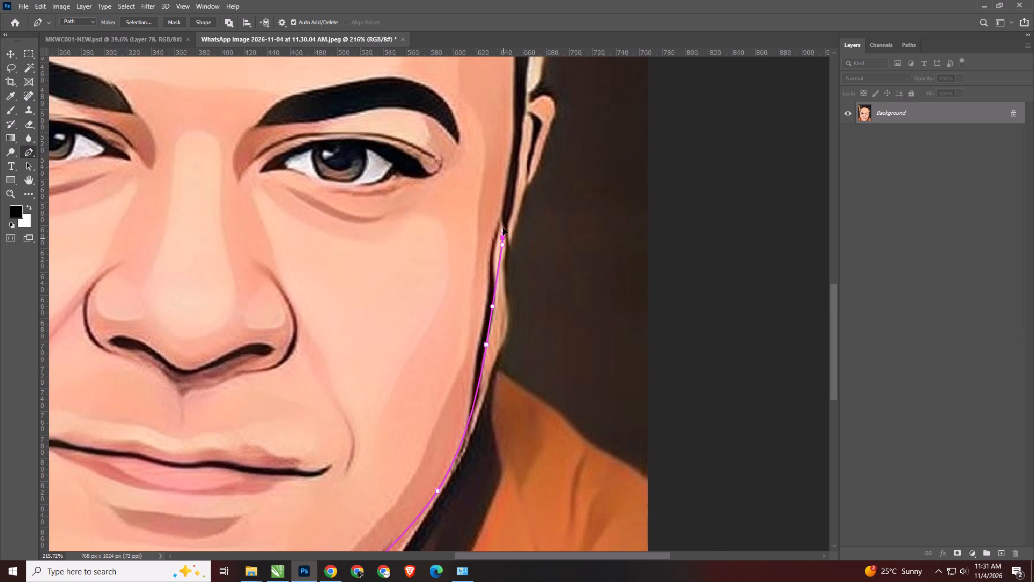
pyautogui.moveTo(503, 228); pyautogui.dragTo(508, 216)
# Trace the path around the outer edge and top of the right ear, redirecting the curve upward toward the hair.
pyautogui.press('space')
pyautogui.press('space')
pyautogui.press('space')
pyautogui.press('space')
pyautogui.press('space')
pyautogui.press('space')
pyautogui.press('space')
pyautogui.moveTo(531, 161); pyautogui.dragTo(454, 370)
pyautogui.moveTo(458, 369); pyautogui.dragTo(467, 342)
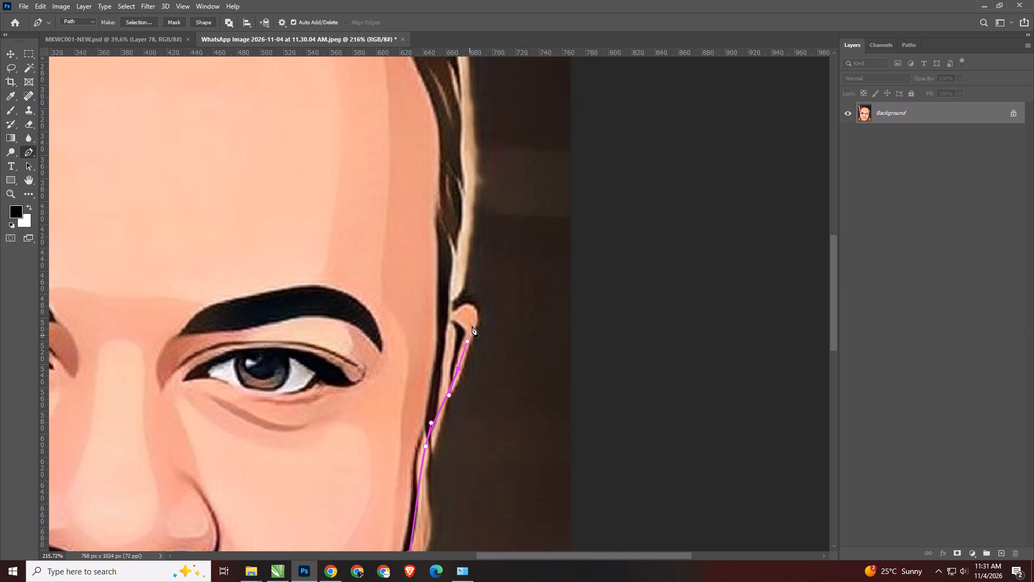
pyautogui.moveTo(450, 312); pyautogui.dragTo(420, 322)
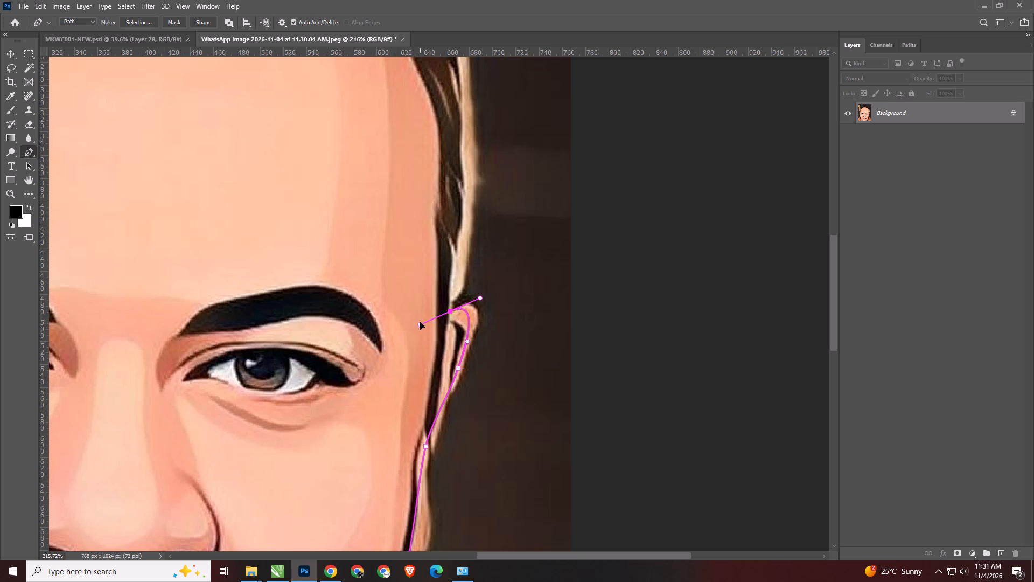
pyautogui.moveTo(420, 322); pyautogui.dragTo(449, 293)
# Extend the path up the right side of the hair, keeping inside the pale edge strip.
pyautogui.press('space')
pyautogui.press('space')
pyautogui.press('space')
pyautogui.moveTo(454, 221); pyautogui.dragTo(455, 423)
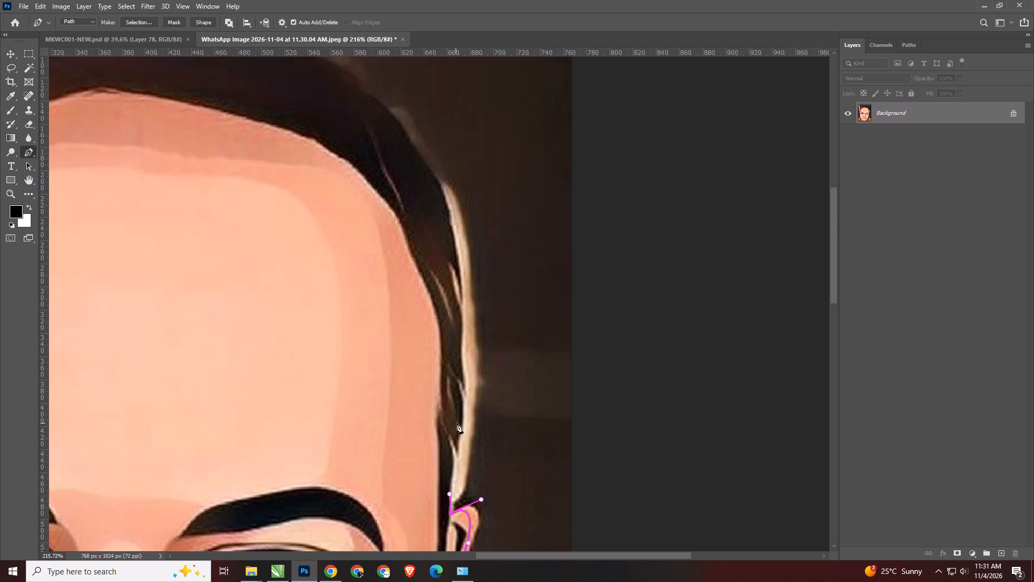
pyautogui.moveTo(462, 414); pyautogui.dragTo(464, 376)
pyautogui.press('space')
pyautogui.press('space')
pyautogui.press('space')
pyautogui.press('space')
pyautogui.press('space')
pyautogui.press('space')
pyautogui.press('space')
pyautogui.press('space')
pyautogui.moveTo(465, 304); pyautogui.dragTo(467, 451)
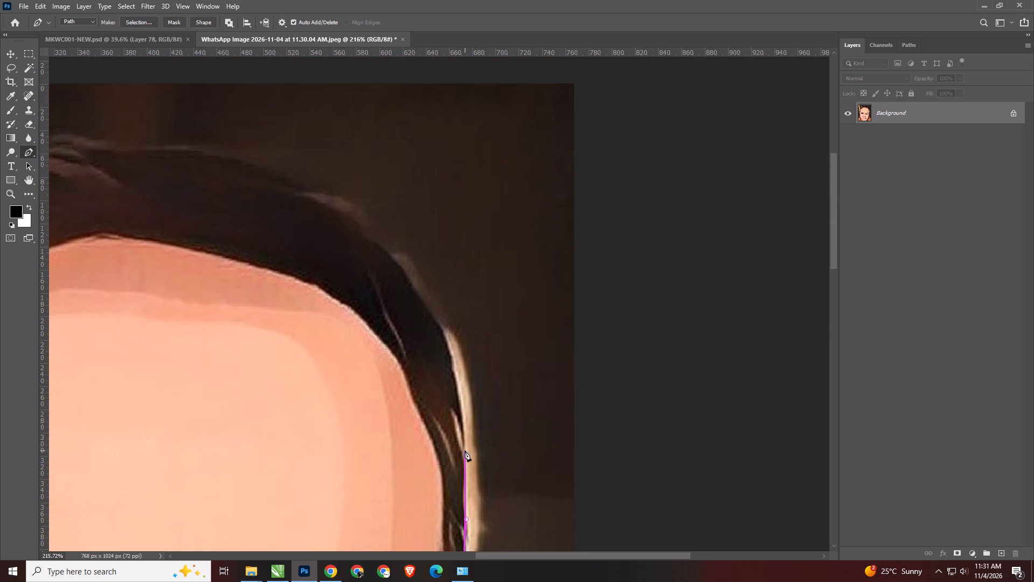
pyautogui.moveTo(462, 410); pyautogui.dragTo(449, 353)
# Curve the path around the upper right corner of the hair toward the crown.
pyautogui.press('space')
pyautogui.press('space')
pyautogui.press('space')
pyautogui.press('space')
pyautogui.press('space')
pyautogui.press('space')
pyautogui.press('space')
pyautogui.press('space')
pyautogui.press('space')
pyautogui.press('space')
pyautogui.press('space')
pyautogui.press('space')
pyautogui.press('space')
pyautogui.press('space')
pyautogui.press('space')
pyautogui.press('space')
pyautogui.press('space')
pyautogui.press('space')
pyautogui.press('space')
pyautogui.press('space')
pyautogui.moveTo(415, 282); pyautogui.dragTo(462, 404)
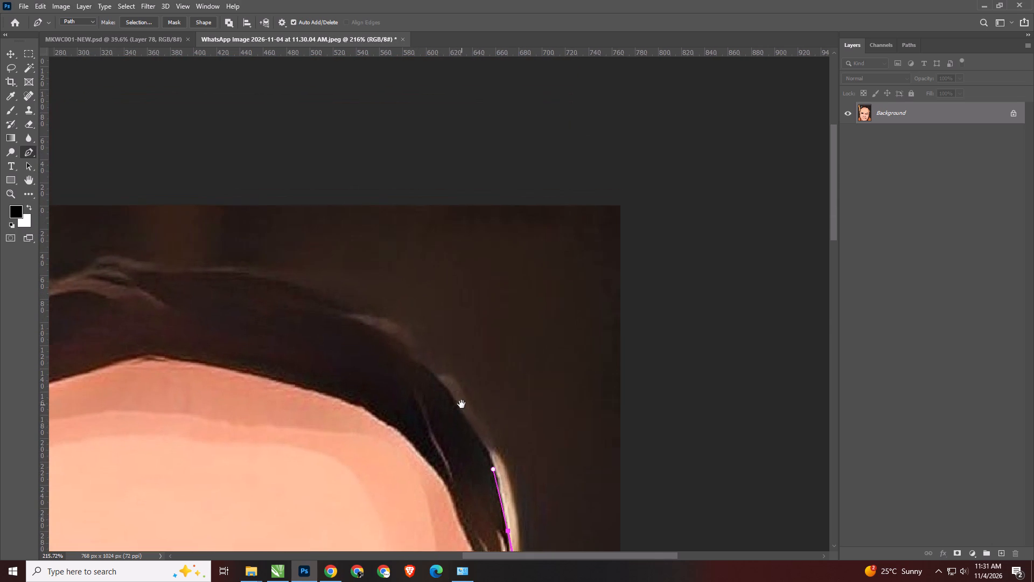
pyautogui.moveTo(462, 404); pyautogui.dragTo(518, 276)
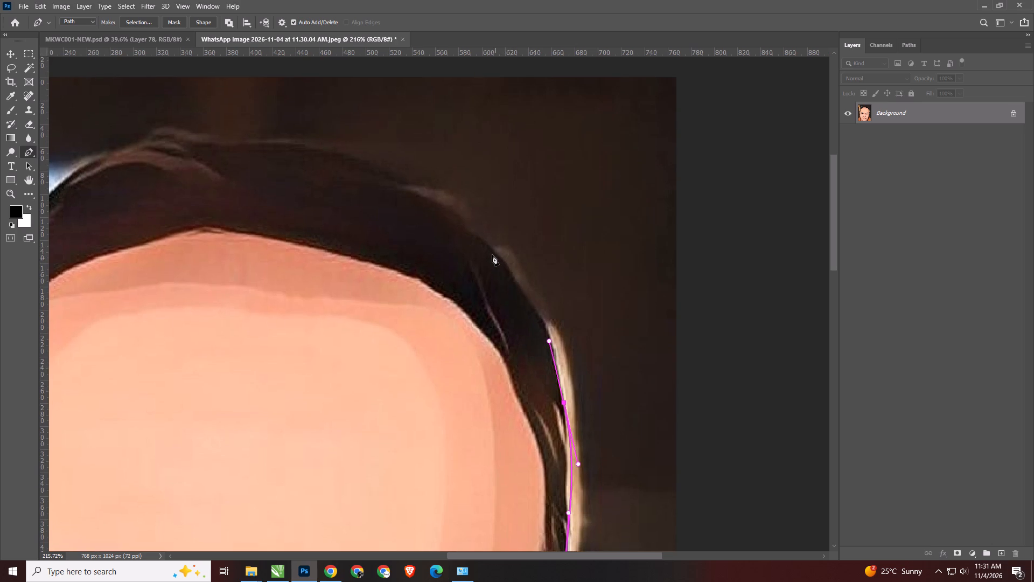
pyautogui.moveTo(485, 244); pyautogui.dragTo(432, 190)
# Trace the path across the top of the hair to the start of the pale blue highlight on the left.
pyautogui.press('space')
pyautogui.press('space')
pyautogui.press('space')
pyautogui.press('space')
pyautogui.press('space')
pyautogui.press('space')
pyautogui.moveTo(362, 164); pyautogui.dragTo(477, 226)
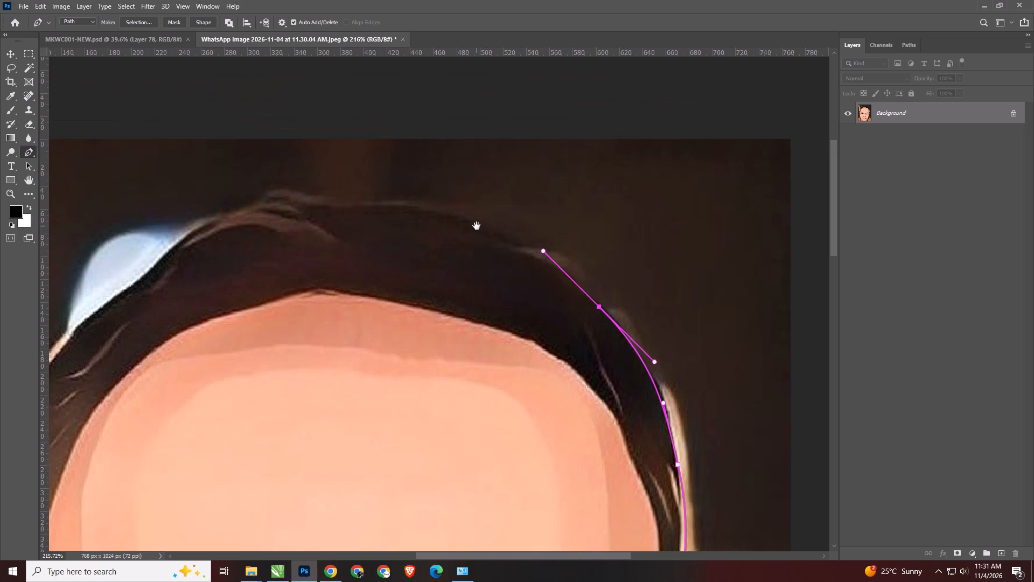
pyautogui.moveTo(404, 204); pyautogui.dragTo(322, 193)
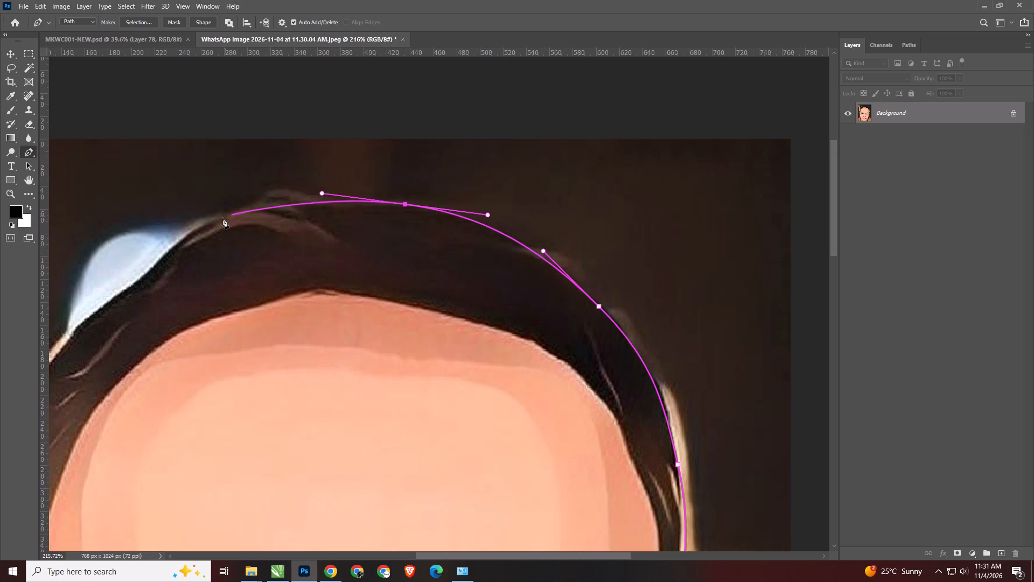
pyautogui.moveTo(218, 220); pyautogui.dragTo(179, 240)
# Trace the path along the hair edge beneath the pale blue highlight, redoing the anchor until the curve fits the edge.
pyautogui.press('space')
pyautogui.press('space')
pyautogui.press('space')
pyautogui.press('space')
pyautogui.press('space')
pyautogui.press('space')
pyautogui.press('space')
pyautogui.press('space')
pyautogui.moveTo(150, 258); pyautogui.dragTo(453, 174)
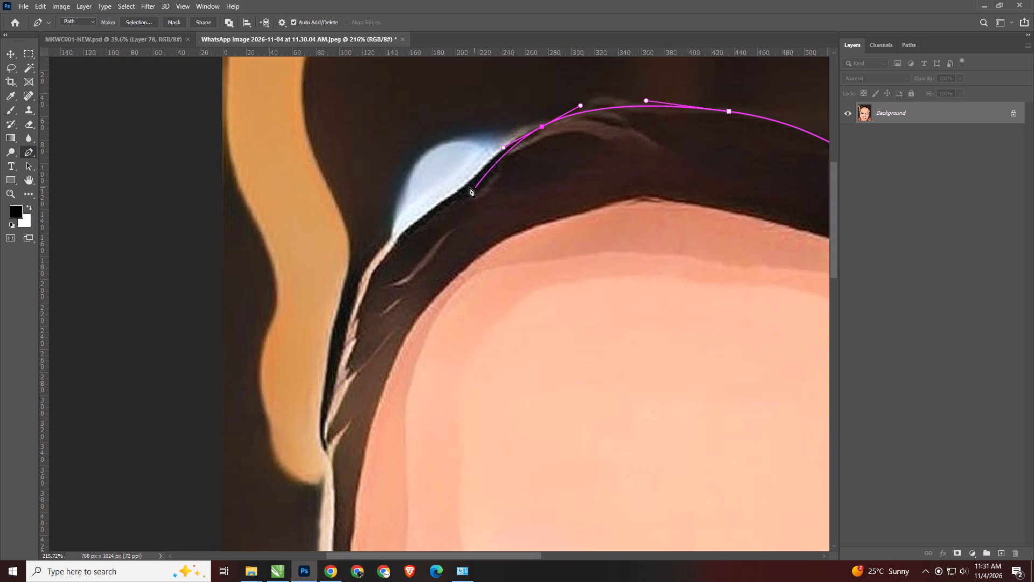
pyautogui.moveTo(446, 200); pyautogui.dragTo(413, 218)
pyautogui.press('space')
pyautogui.press('space')
pyautogui.press('space')
pyautogui.press('space')
pyautogui.moveTo(388, 264); pyautogui.dragTo(437, 202)
pyautogui.hotkey('ctrl', 'z')
pyautogui.moveTo(477, 150); pyautogui.dragTo(456, 163)
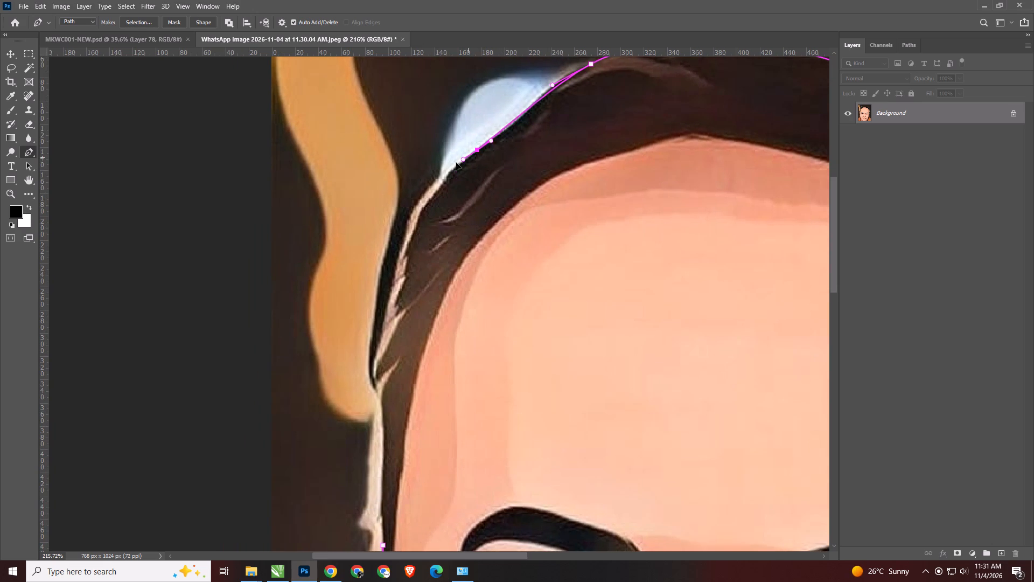
pyautogui.moveTo(456, 163); pyautogui.dragTo(447, 167)
pyautogui.hotkey('ctrl', 'z')
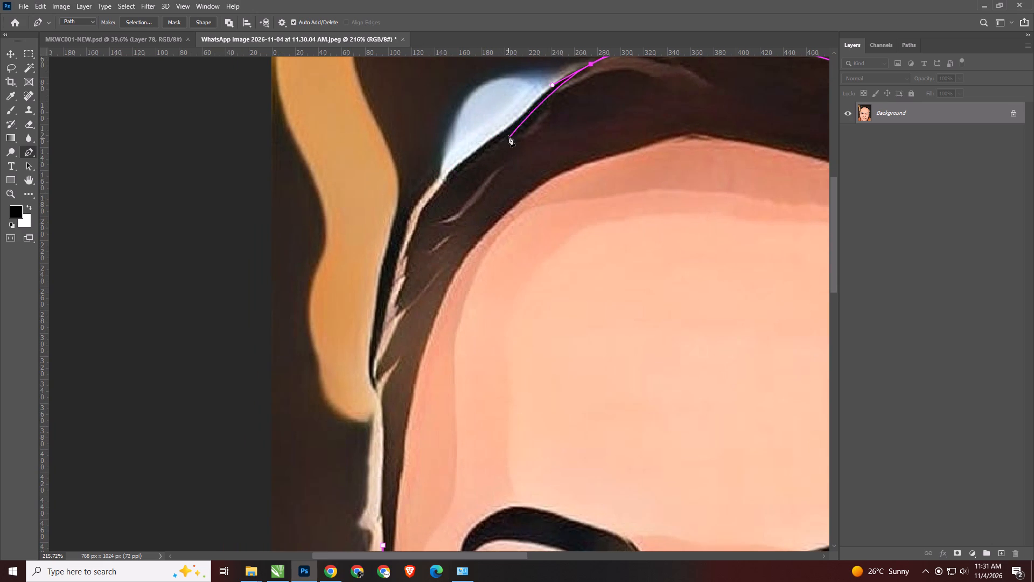
pyautogui.moveTo(502, 134); pyautogui.dragTo(477, 156)
# Curve the path past the lower end of the pale blue highlight and turn it down the left side of the hair.
pyautogui.press('space')
pyautogui.press('space')
pyautogui.press('space')
pyautogui.press('space')
pyautogui.press('space')
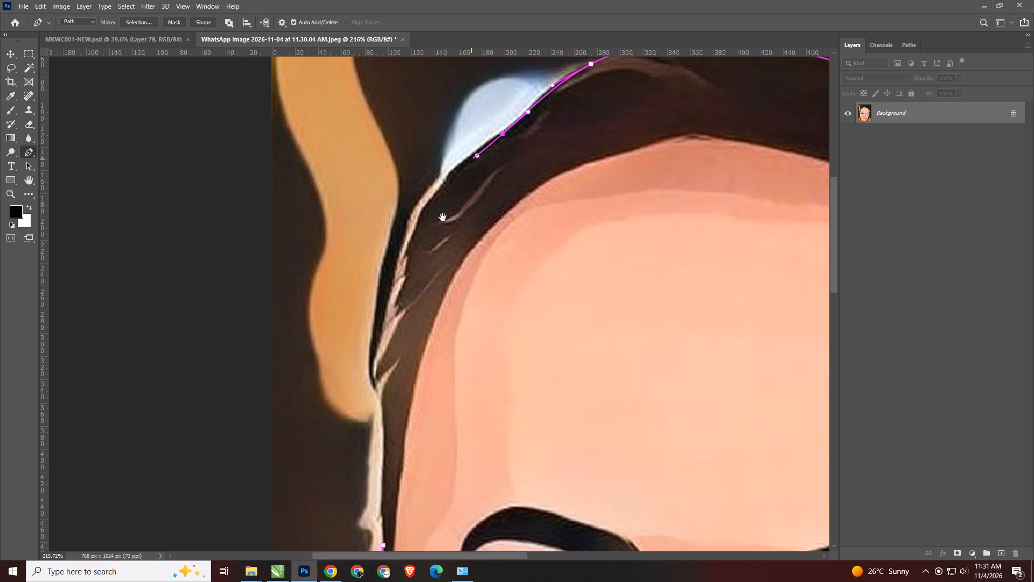
pyautogui.moveTo(440, 220); pyautogui.dragTo(485, 151)
pyautogui.moveTo(458, 162); pyautogui.dragTo(433, 218)
# Extend the path down the left hair edge to the lower end of the orange background shape.
pyautogui.press('space')
pyautogui.press('space')
pyautogui.press('space')
pyautogui.press('space')
pyautogui.press('space')
pyautogui.press('space')
pyautogui.press('space')
pyautogui.press('space')
pyautogui.press('space')
pyautogui.press('space')
pyautogui.press('space')
pyautogui.press('space')
pyautogui.press('space')
pyautogui.press('space')
pyautogui.press('space')
pyautogui.press('space')
pyautogui.press('space')
pyautogui.press('space')
pyautogui.moveTo(433, 284); pyautogui.dragTo(484, 148)
pyautogui.moveTo(477, 175); pyautogui.dragTo(475, 195)
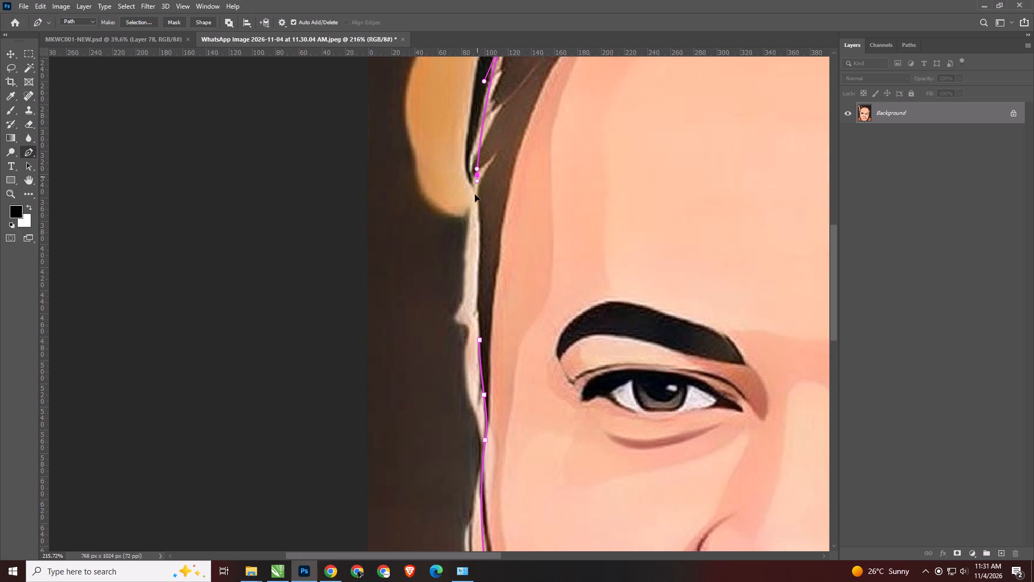
pyautogui.moveTo(475, 195); pyautogui.dragTo(473, 219)
# Continue the path down the left sideburn, keeping inside the pale edge strip, and close it at its starting anchor.
pyautogui.press('space')
pyautogui.press('space')
pyautogui.press('space')
pyautogui.press('space')
pyautogui.press('space')
pyautogui.press('space')
pyautogui.press('space')
pyautogui.press('space')
pyautogui.press('space')
pyautogui.press('space')
pyautogui.press('space')
pyautogui.moveTo(490, 299); pyautogui.dragTo(490, 221)
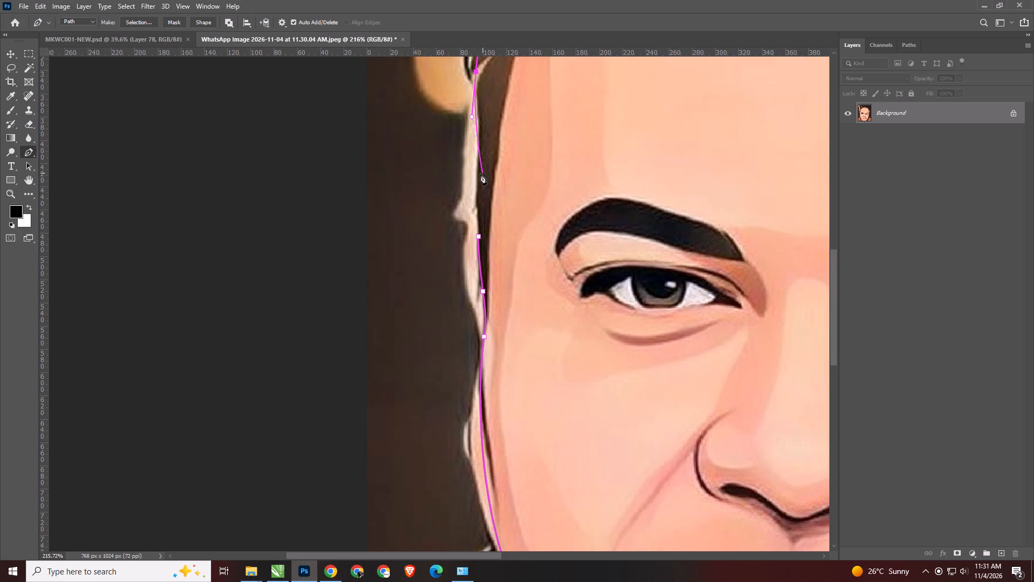
pyautogui.moveTo(480, 175); pyautogui.dragTo(476, 204)
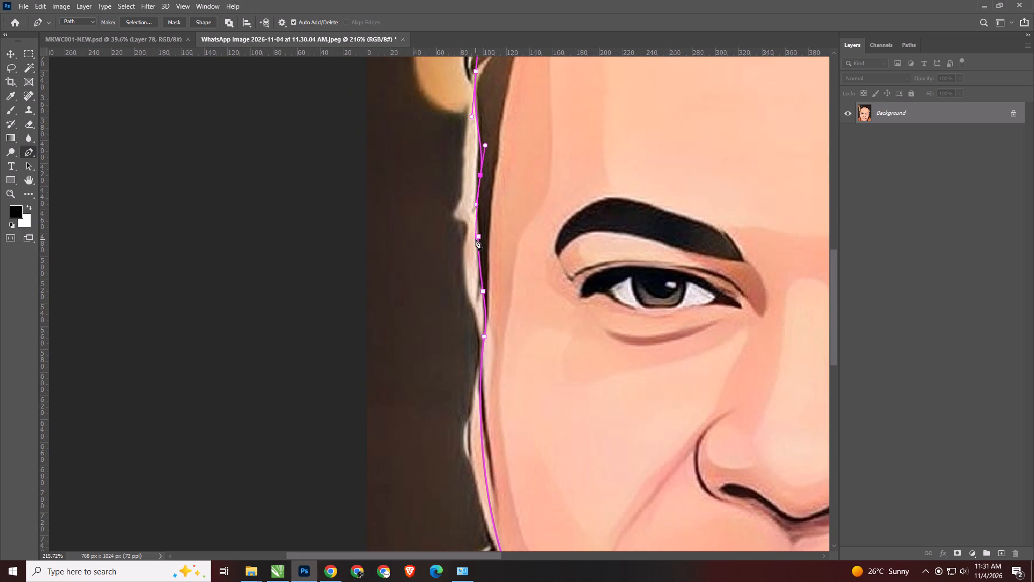
pyautogui.hotkey('ctrl', 'z')
pyautogui.moveTo(482, 156); pyautogui.dragTo(479, 189)
pyautogui.hotkey('ctrl', 'z')
pyautogui.moveTo(480, 140); pyautogui.dragTo(480, 165)
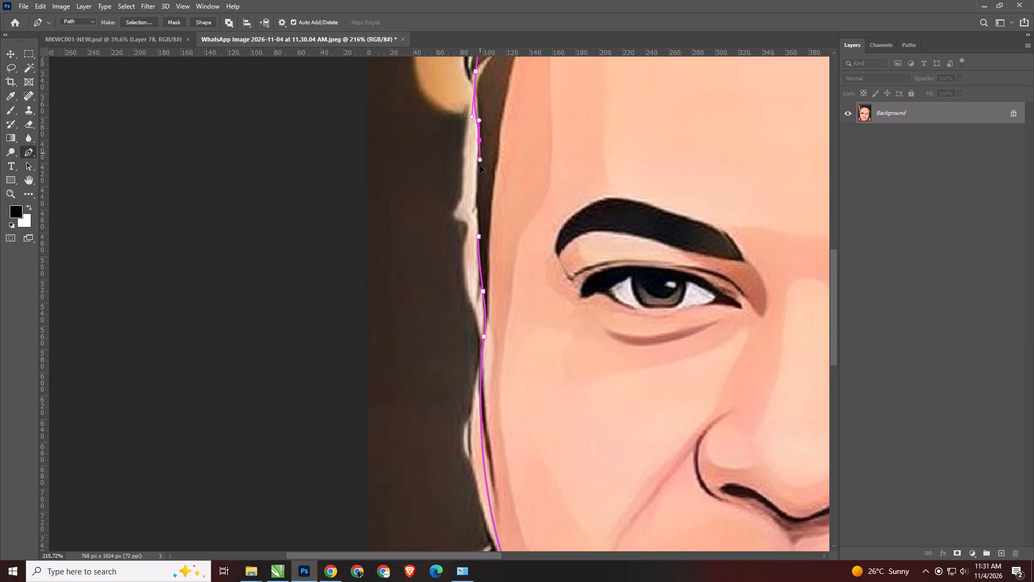
pyautogui.moveTo(480, 165); pyautogui.dragTo(480, 170)
pyautogui.moveTo(477, 237); pyautogui.dragTo(477, 238)
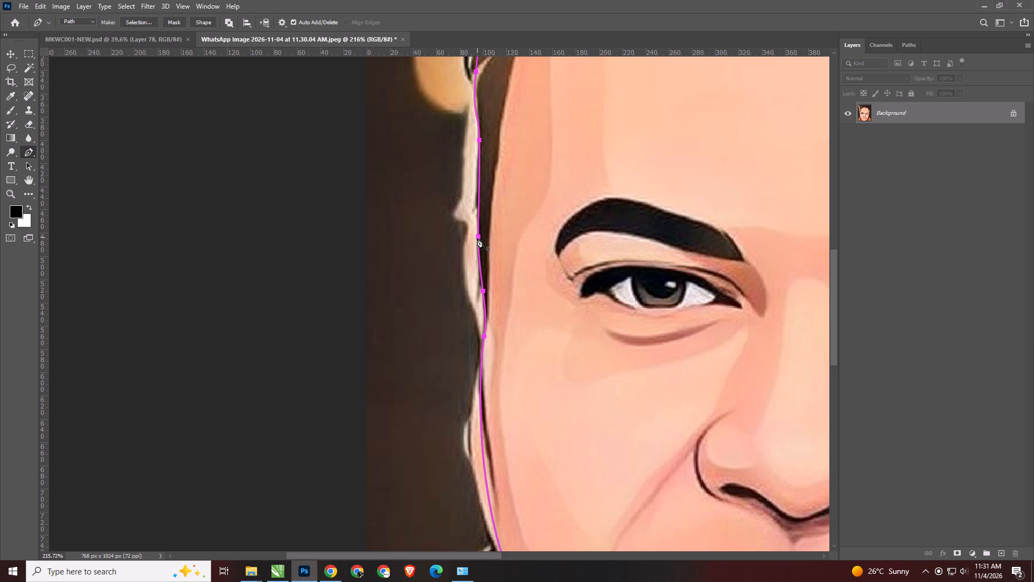
pyautogui.moveTo(477, 238); pyautogui.dragTo(481, 276)
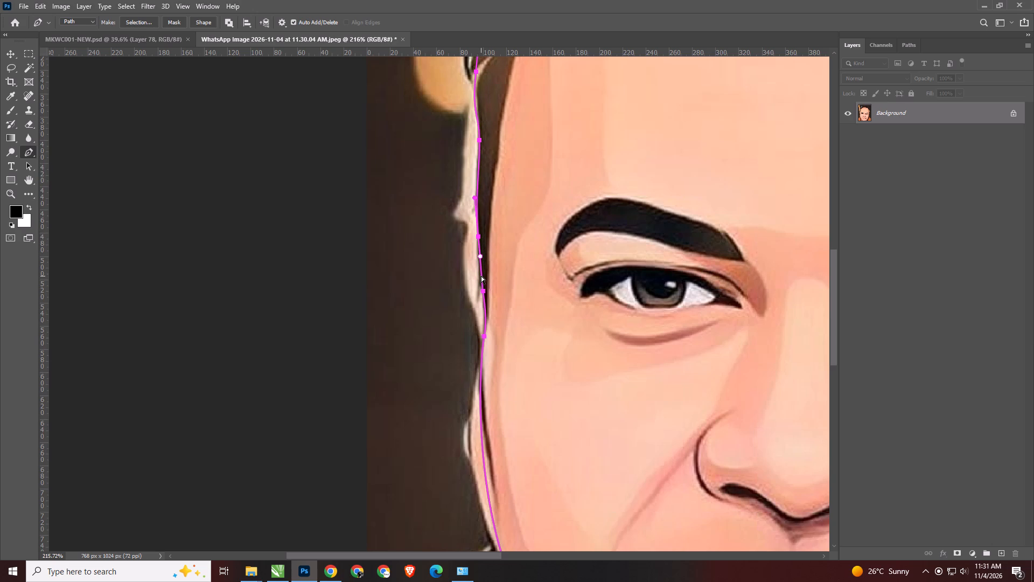
# Convert the closed path to a selection and copy the head onto a new layer.
pyautogui.hotkey('ctrl', 'Return')
pyautogui.hotkey('ctrl', 'j')
# Move the cut-out head into the MKWC001-NEW.psd document, placing it over the existing head on the motorcycle rider.
pyautogui.press('v')
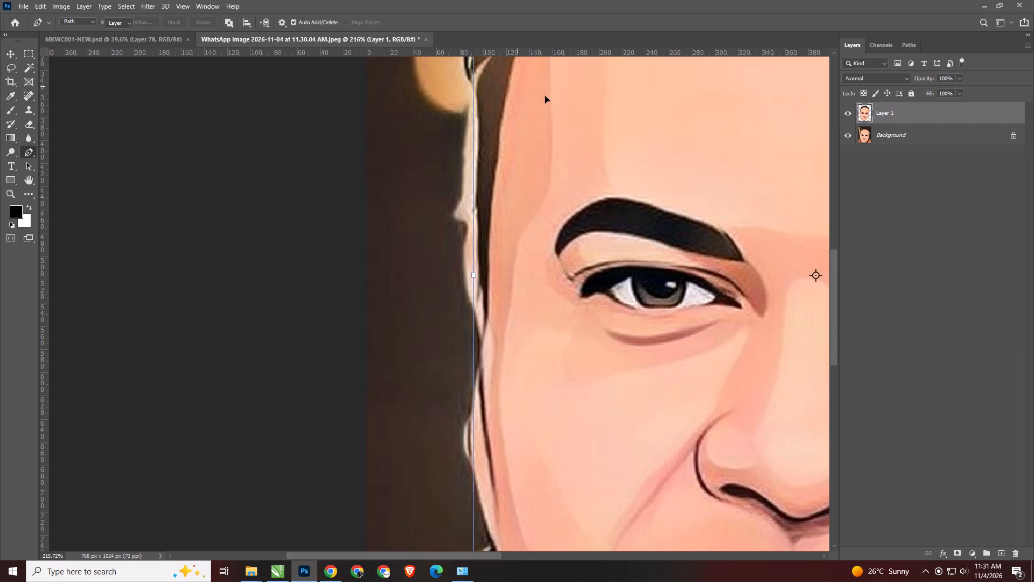
pyautogui.scroll(-13, 679, 137)
pyautogui.press('space')
pyautogui.press('space')
pyautogui.press('space')
pyautogui.press('space')
pyautogui.press('space')
pyautogui.press('space')
pyautogui.moveTo(739, 174); pyautogui.dragTo(512, 307)
pyautogui.scroll(3, 468, 278)
pyautogui.press('space')
pyautogui.click(467, 277)
pyautogui.moveTo(499, 256); pyautogui.dragTo(497, 254)
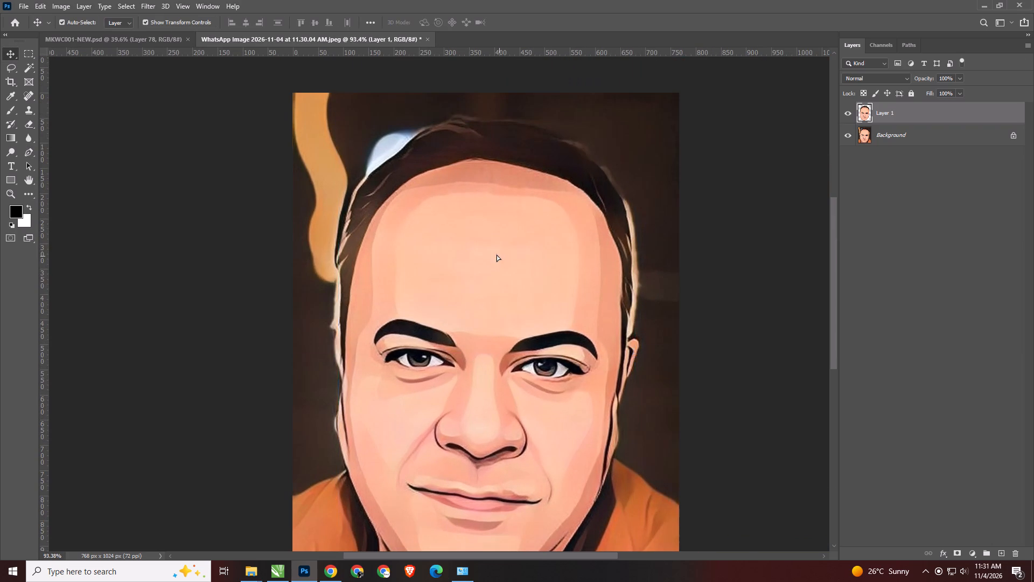
pyautogui.moveTo(497, 254); pyautogui.dragTo(416, 152)
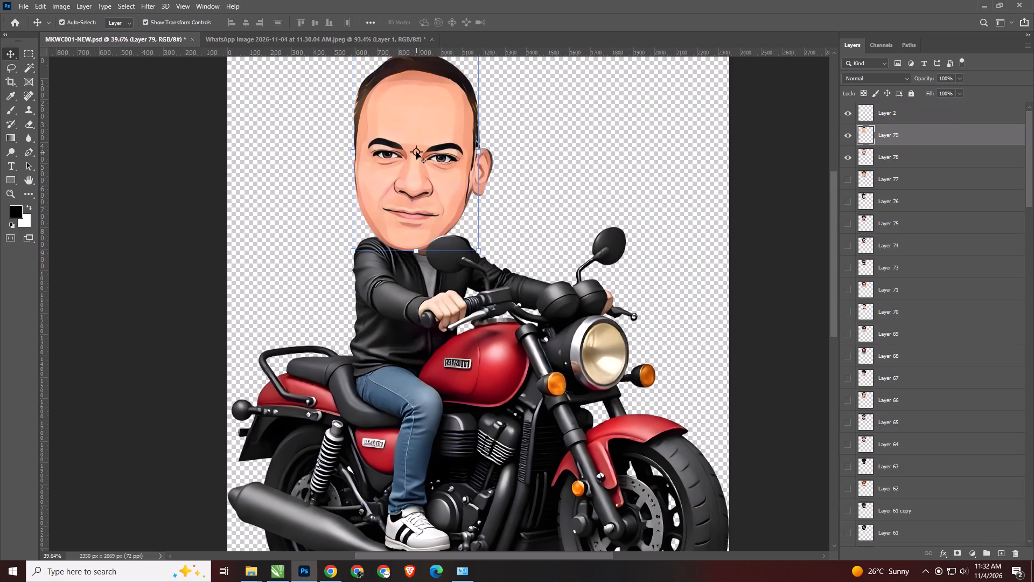
# Scale the new head proportionally to about 94.7%, fitting it between the canvas top and the rider's collar.
pyautogui.scroll(4, 457, 119)
pyautogui.press('space')
pyautogui.press('space')
pyautogui.press('space')
pyautogui.press('space')
pyautogui.press('space')
pyautogui.press('space')
pyautogui.press('space')
pyautogui.press('space')
pyautogui.press('space')
pyautogui.moveTo(435, 120); pyautogui.dragTo(463, 266)
pyautogui.scroll(3, 446, 182)
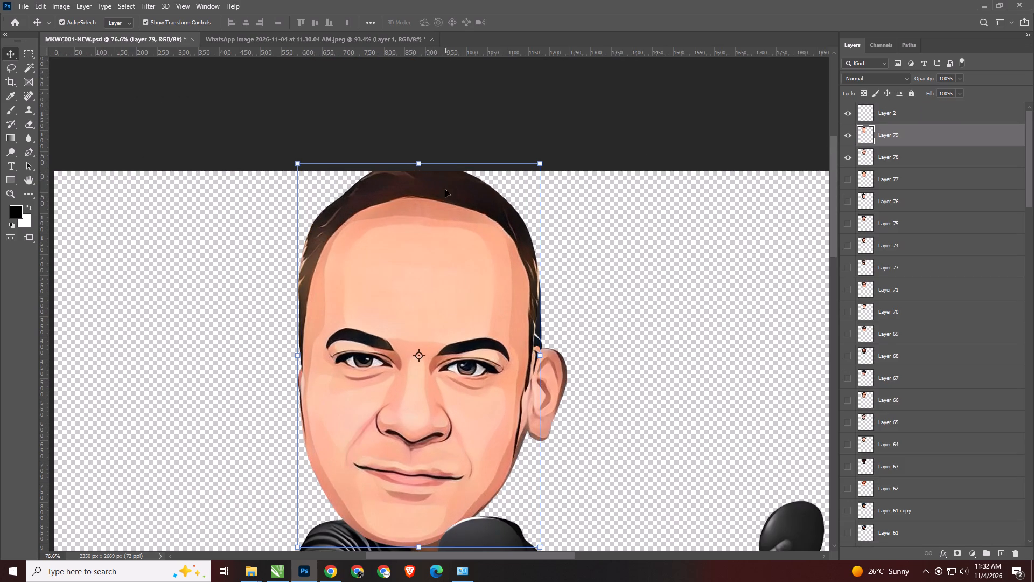
pyautogui.moveTo(421, 164); pyautogui.dragTo(421, 172)
pyautogui.press('space')
pyautogui.press('space')
pyautogui.press('space')
pyautogui.press('space')
pyautogui.press('space')
pyautogui.press('space')
pyautogui.press('space')
pyautogui.scroll(2, 448, 471)
pyautogui.moveTo(436, 482); pyautogui.dragTo(441, 283)
pyautogui.moveTo(415, 298); pyautogui.dragTo(420, 276)
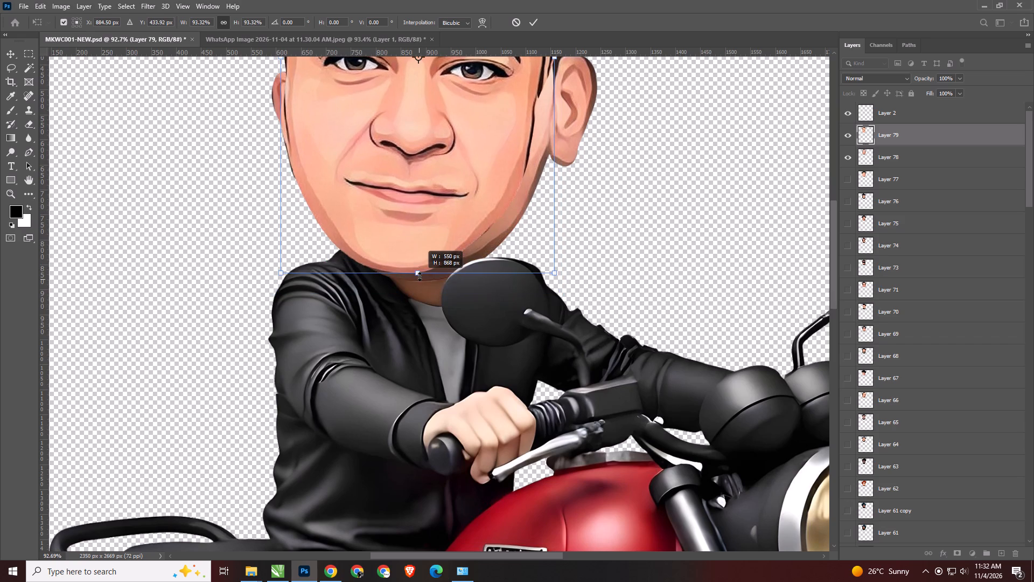
pyautogui.moveTo(420, 276); pyautogui.dragTo(420, 280)
# Rotate the head about 4.35° counterclockwise, nudge it slightly to the right and apply the transform.
pyautogui.moveTo(418, 295); pyautogui.dragTo(436, 294)
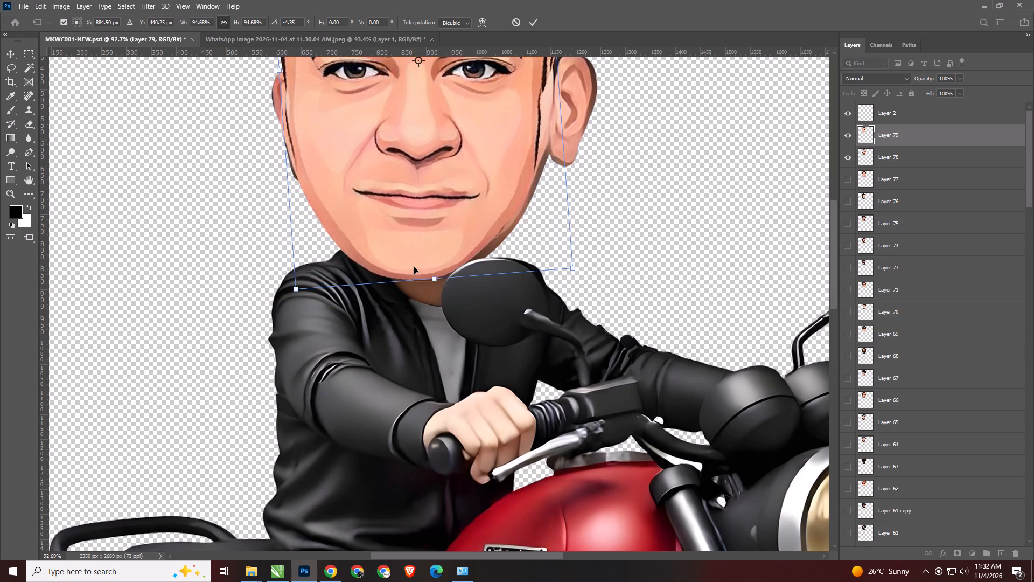
pyautogui.moveTo(414, 267); pyautogui.dragTo(419, 267)
pyautogui.press('Return')
# Hide the previous head on Layer 78 and deselect the current layer.
pyautogui.click(850, 160)
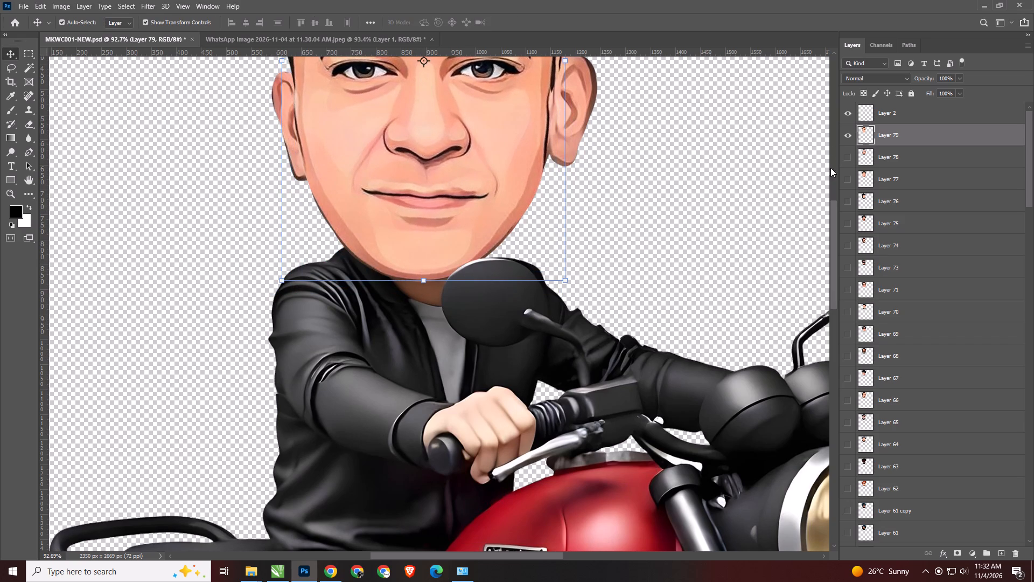
pyautogui.moveTo(710, 202); pyautogui.dragTo(700, 209)
# Select the new head, enlarge it slightly from its lower right corner at the rider's neck and apply the transform.
pyautogui.scroll(-5, 409, 262)
pyautogui.press('space')
pyautogui.press('space')
pyautogui.press('space')
pyautogui.press('space')
pyautogui.press('space')
pyautogui.press('space')
pyautogui.moveTo(422, 213); pyautogui.dragTo(416, 283)
pyautogui.scroll(5, 421, 337)
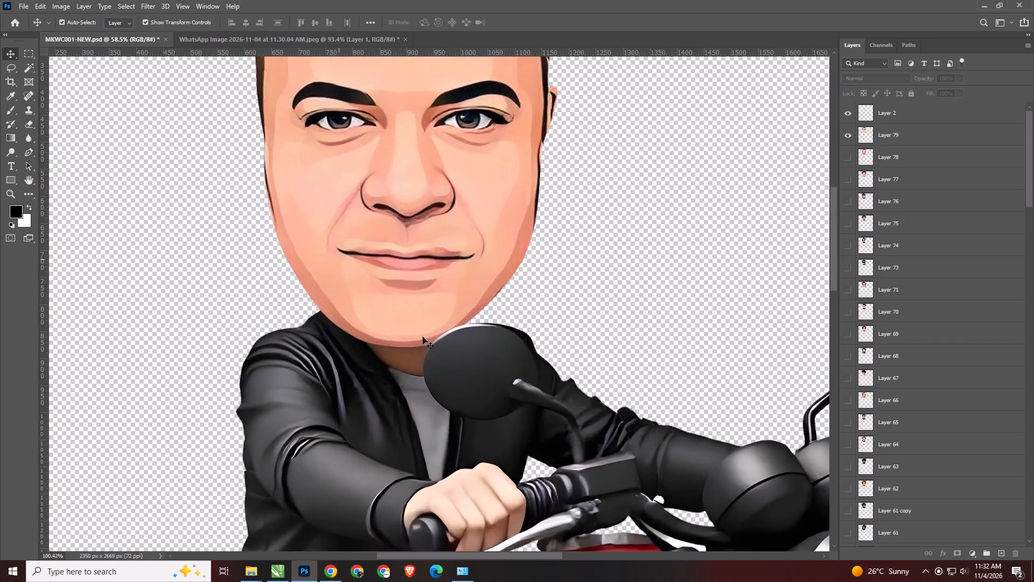
pyautogui.scroll(5, 423, 337)
pyautogui.click(418, 331)
pyautogui.scroll(2, 571, 357)
pyautogui.moveTo(628, 356); pyautogui.dragTo(637, 360)
pyautogui.press('Return')
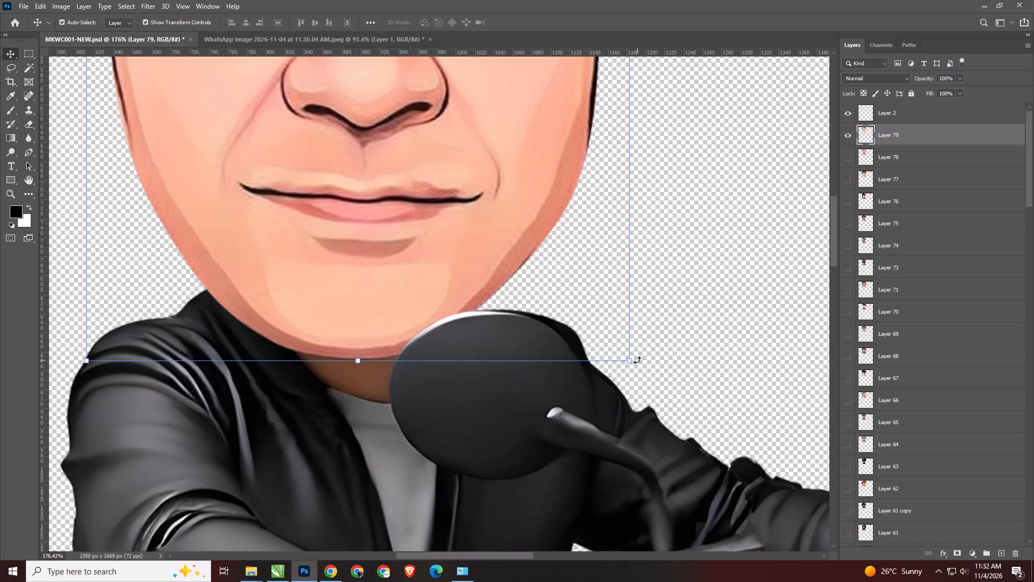
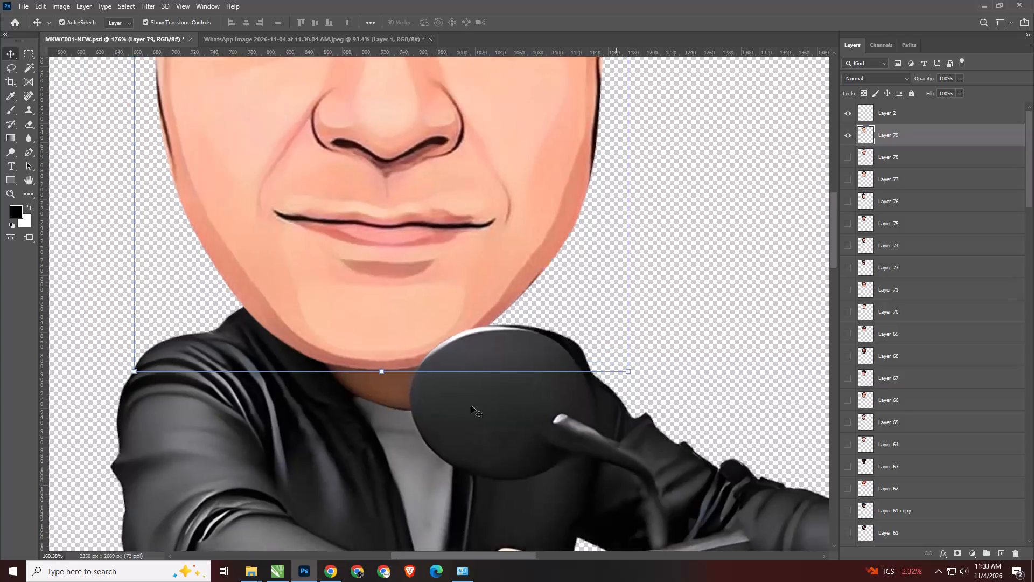
# Check how the new head sits on the rider across the whole motorcycle figure, and leave the head deselected.
pyautogui.press('space')
pyautogui.press('space')
pyautogui.press('space')
pyautogui.press('space')
pyautogui.moveTo(572, 329); pyautogui.dragTo(518, 268)
pyautogui.scroll(-3, 518, 268)
pyautogui.press('space')
pyautogui.click(518, 268)
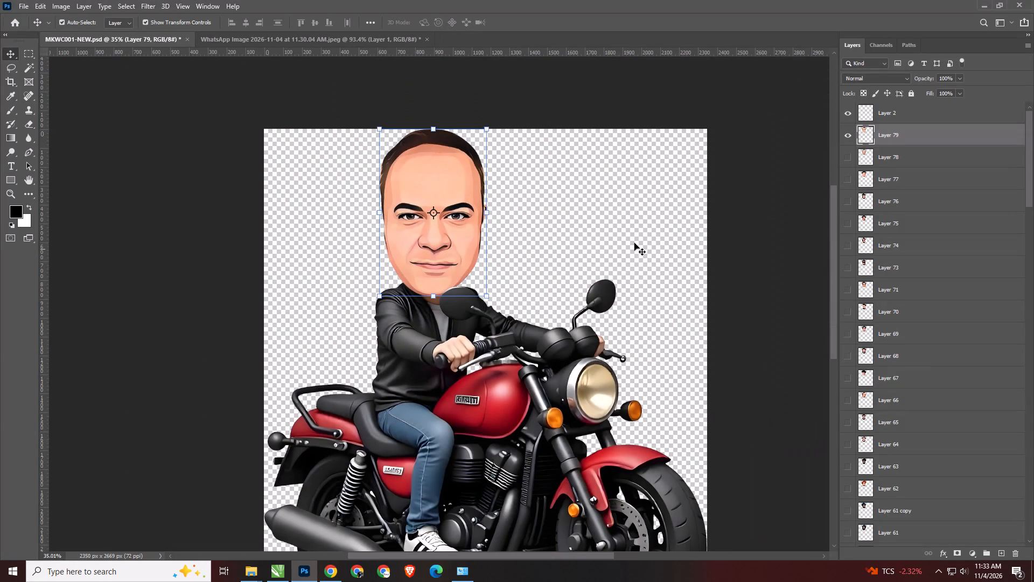
pyautogui.press('Return')
pyautogui.click(750, 231)
pyautogui.press('space')
pyautogui.press('space')
pyautogui.moveTo(721, 242); pyautogui.dragTo(688, 218)
pyautogui.hotkey('ctrl', 'shift', 's')
pyautogui.press('Tab')
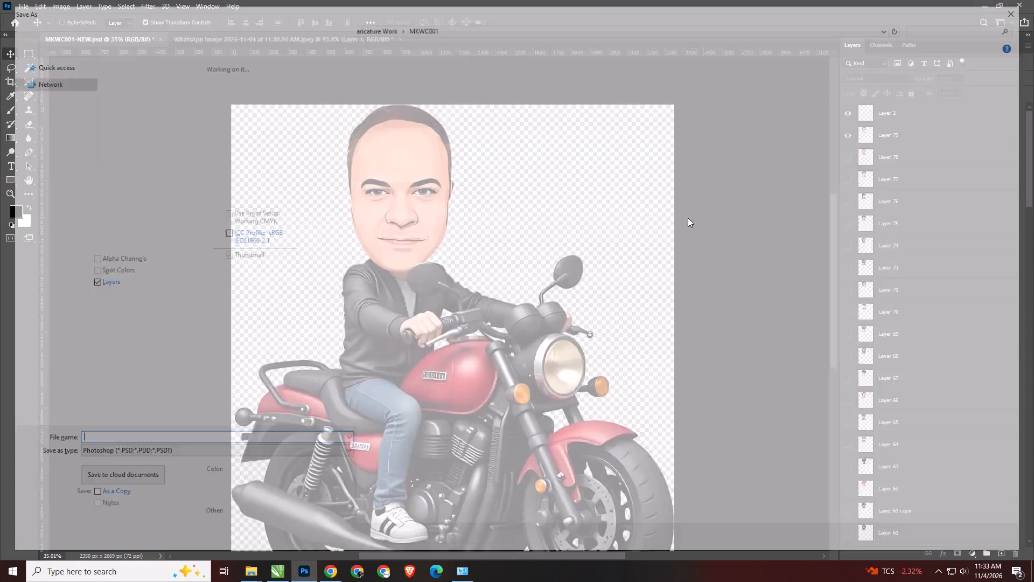
pyautogui.write('pppppppp')
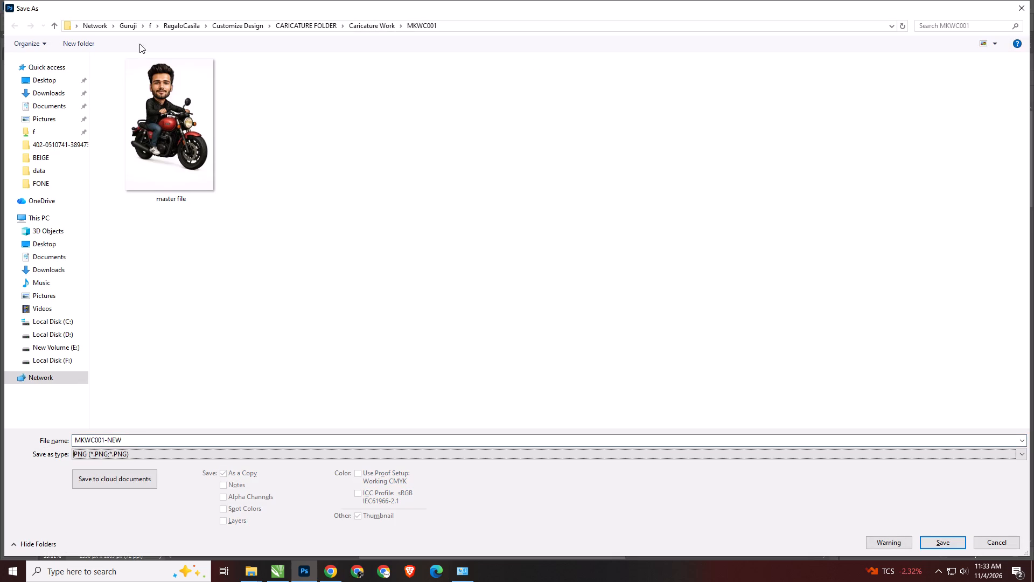
pyautogui.click(41, 88)
pyautogui.click(170, 169)
pyautogui.press('F2')
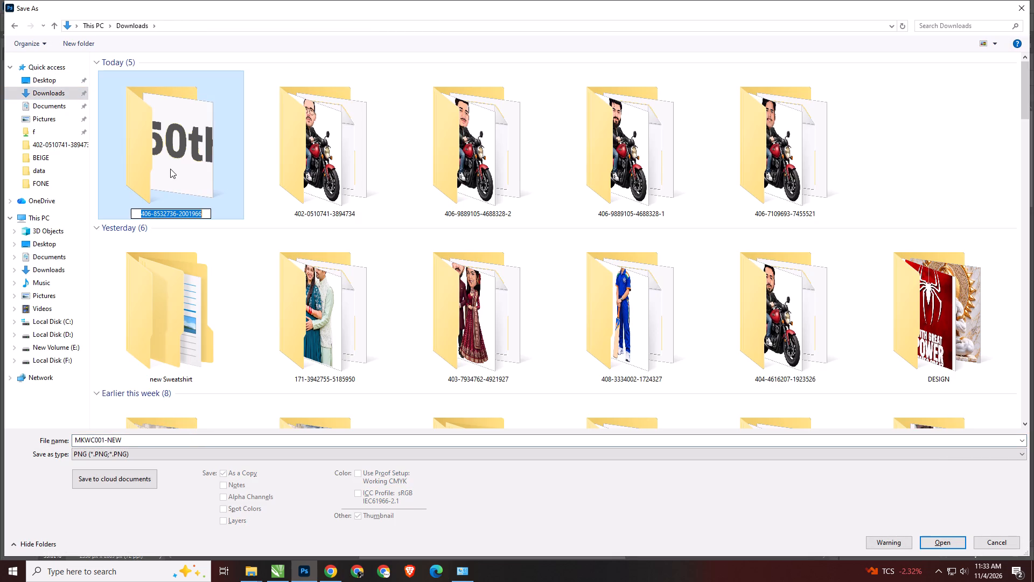
pyautogui.hotkey('ctrl', 'c')
pyautogui.doubleClick(172, 163)
pyautogui.click(305, 204)
pyautogui.moveTo(305, 204); pyautogui.dragTo(333, 210, button='right')
pyautogui.moveTo(390, 218); pyautogui.dragTo(424, 217)
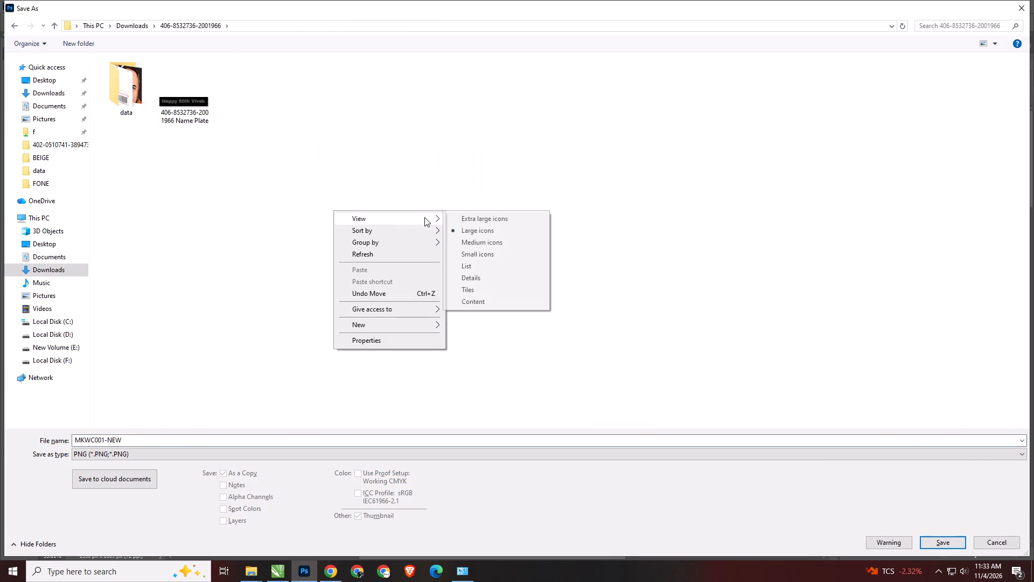
pyautogui.moveTo(424, 217); pyautogui.dragTo(413, 218)
pyautogui.click(461, 217)
pyautogui.moveTo(434, 304); pyautogui.dragTo(427, 304)
pyautogui.doubleClick(209, 179)
pyautogui.click(229, 444)
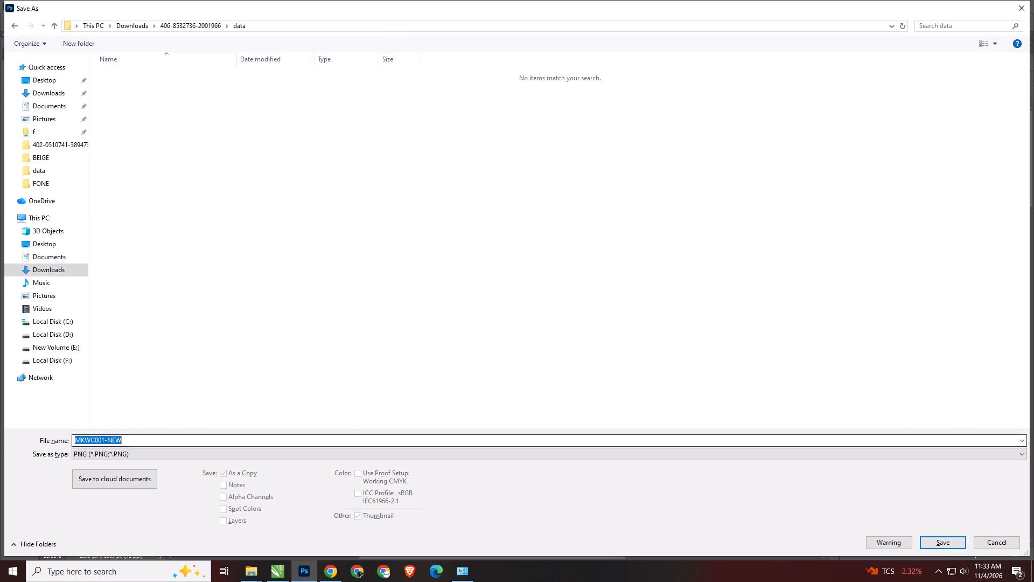
pyautogui.hotkey('ctrl', 'v')
pyautogui.press('Return')
pyautogui.press('Return')
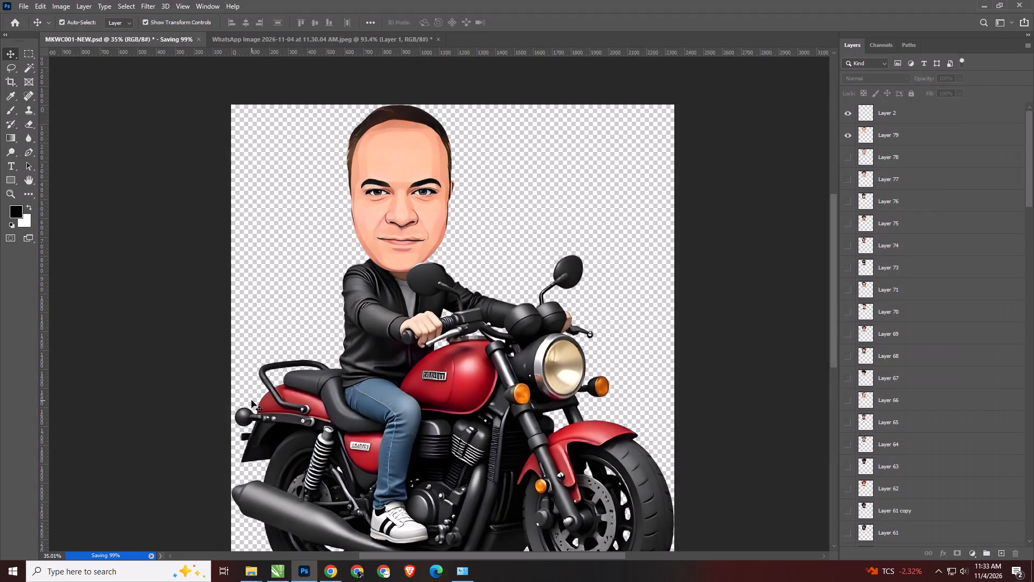
# Save MKWC001-NEW.psd and close the WhatsApp portrait document without saving its changes.
pyautogui.hotkey('ctrl', 's')
pyautogui.click(332, 37)
pyautogui.hotkey('ctrl', 'w')
pyautogui.press('Right')
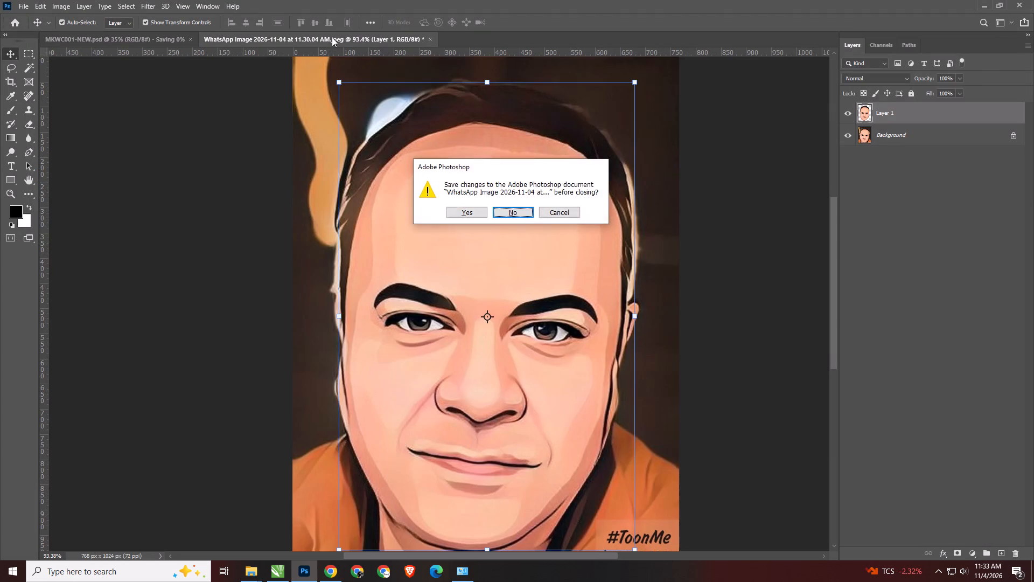
pyautogui.press('Return')
pyautogui.hotkey('alt', 'Tab')
pyautogui.hotkey('alt', 'Tab')
pyautogui.keyDown('alt'); pyautogui.click(489, 92); pyautogui.keyUp('alt')
pyautogui.click(441, 106)
pyautogui.hotkey('alt', 'Tab')
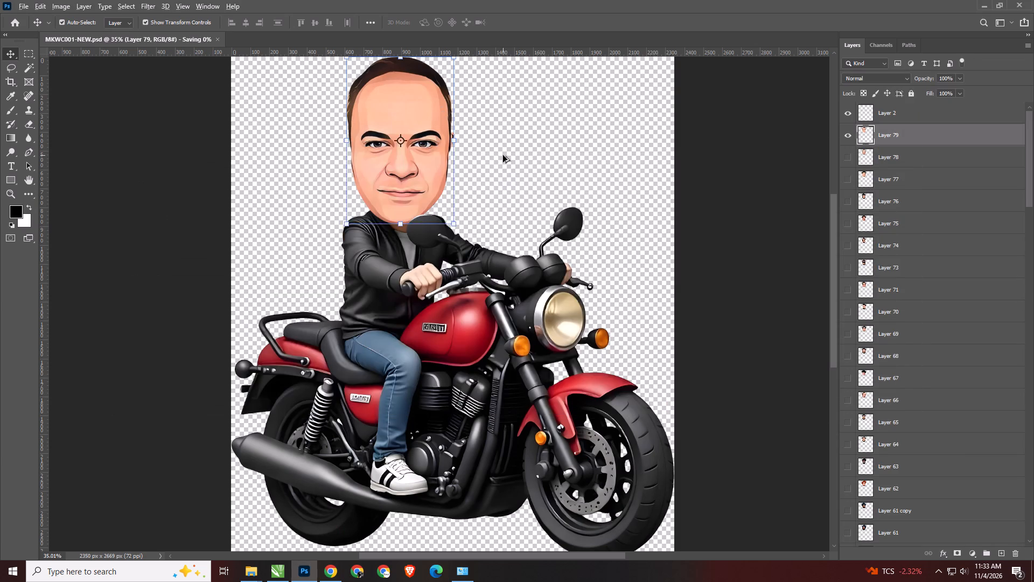
pyautogui.hotkey('alt', 'Tab')
pyautogui.keyDown('alt'); pyautogui.click(444, 241); pyautogui.keyUp('alt')
pyautogui.click(670, 322)
pyautogui.moveTo(356, 184); pyautogui.dragTo(409, 472)
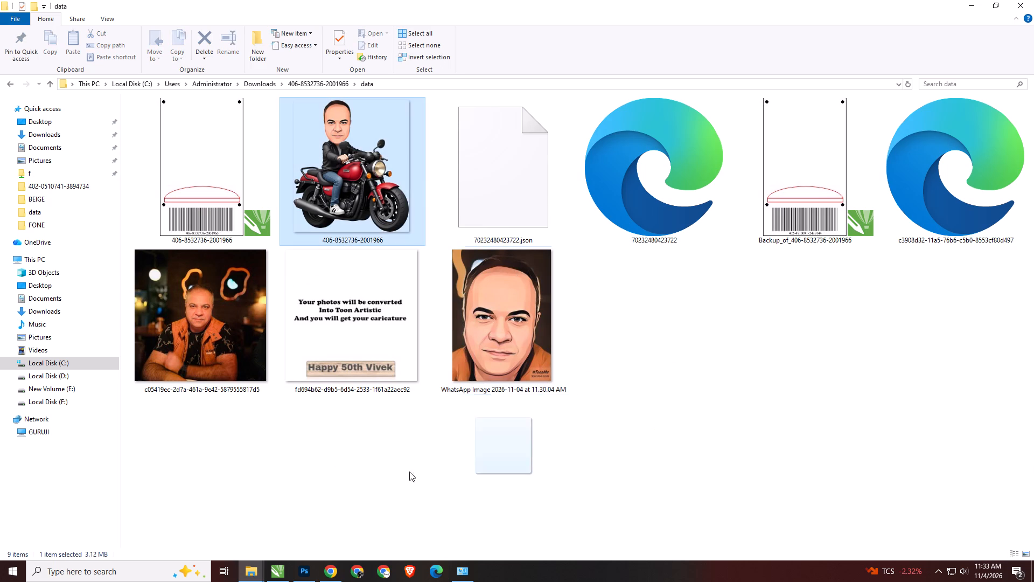
pyautogui.moveTo(409, 472); pyautogui.dragTo(500, 266)
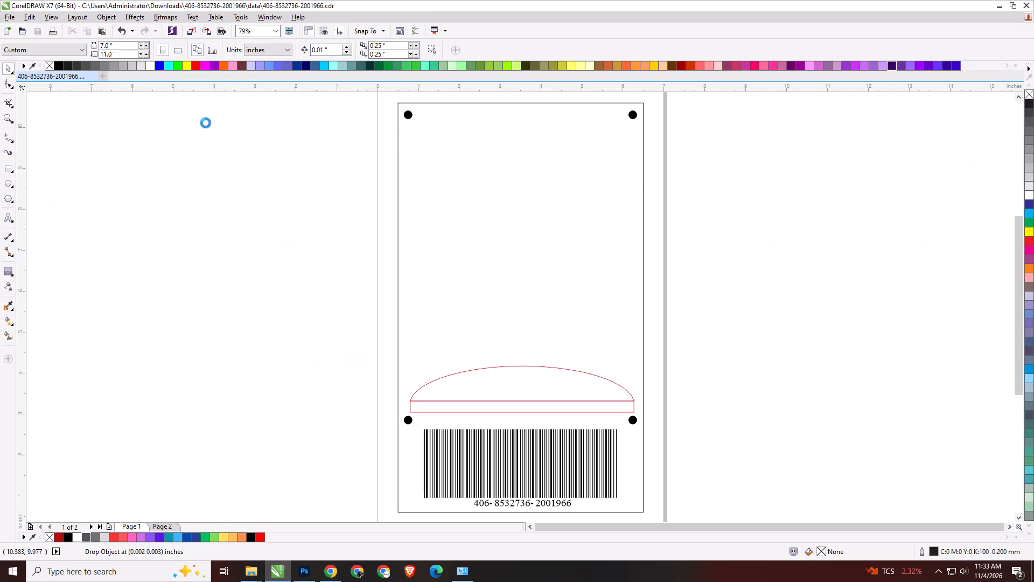
# Set the placed rider image's height to 6 inches and centre it within the page frame.
pyautogui.click(110, 52)
pyautogui.hotkey('ctrl', 'a')
pyautogui.press('6')
pyautogui.press('Return')
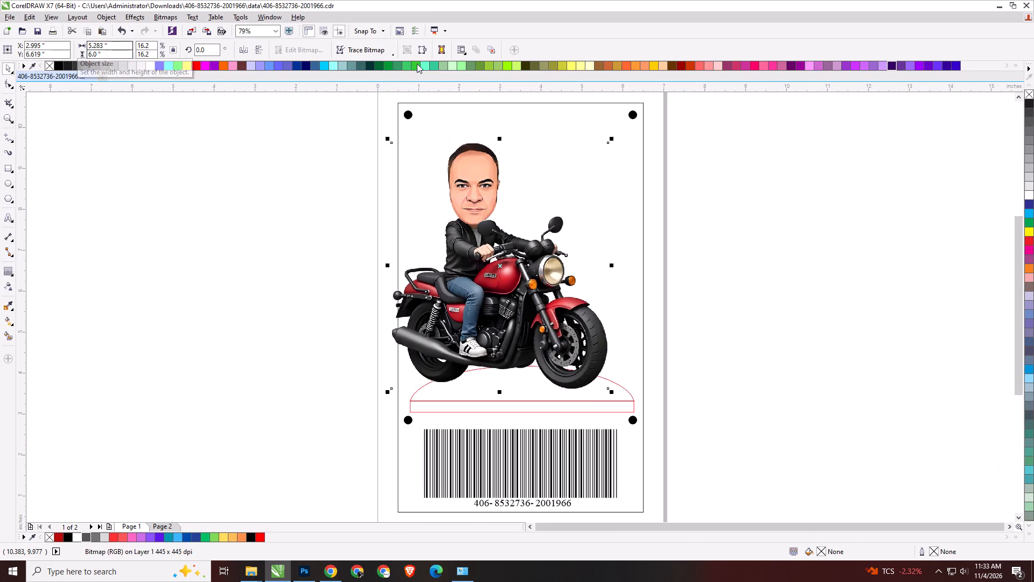
pyautogui.keyDown('shift'); pyautogui.click(584, 126); pyautogui.keyUp('shift')
pyautogui.press('c')
pyautogui.press('e')
pyautogui.click(738, 219)
# Enlarge the rider image proportionally to about 5.54 × 6.29 inches and lower it so the front wheel rests on the base strip.
pyautogui.click(612, 356)
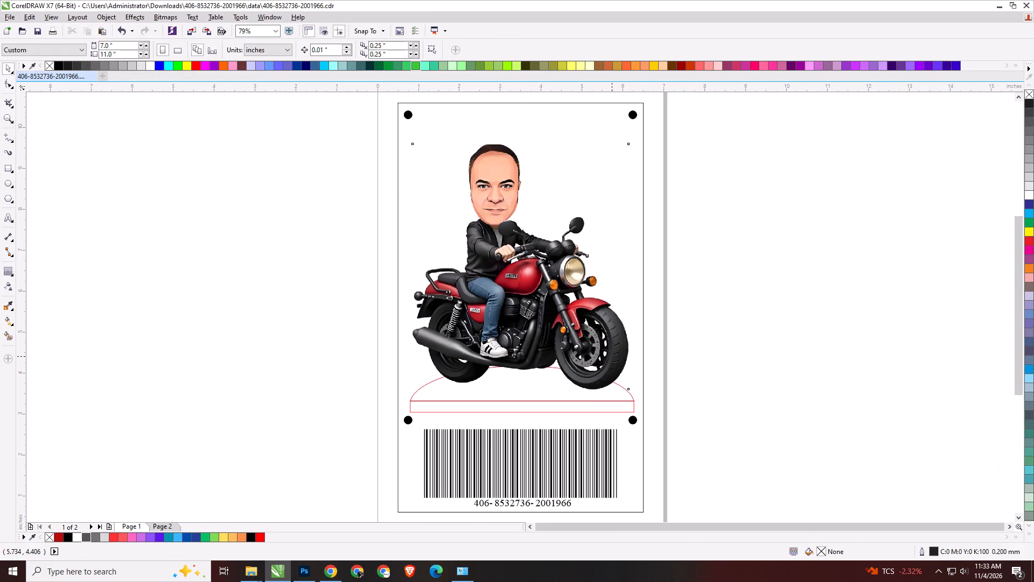
pyautogui.scroll(1, 634, 420)
pyautogui.moveTo(626, 368); pyautogui.dragTo(635, 395)
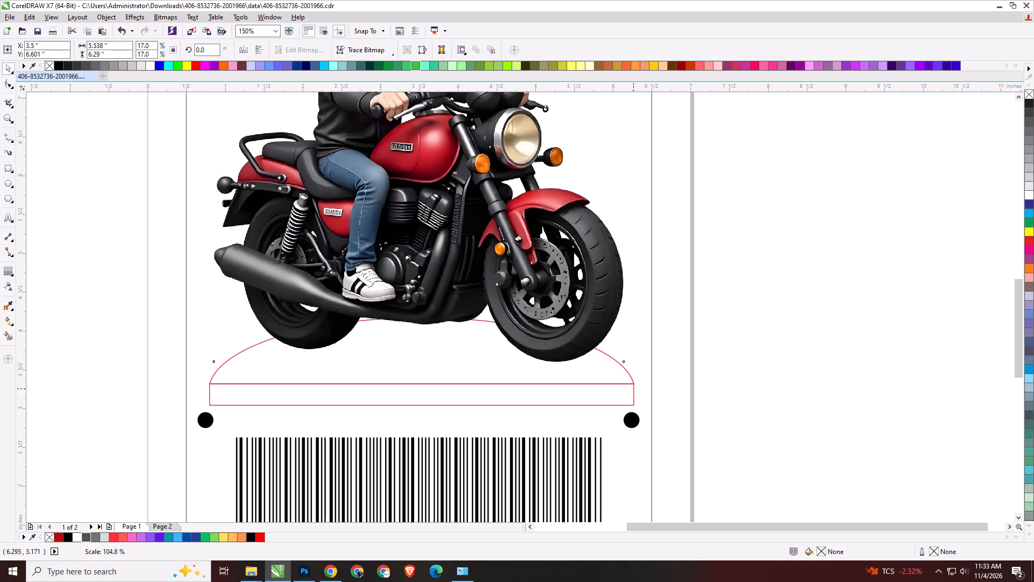
pyautogui.moveTo(627, 376); pyautogui.dragTo(627, 383)
# Place a copy of the rider image beside the page and darken it to a solid black silhouette.
pyautogui.moveTo(408, 346); pyautogui.dragTo(902, 357)
pyautogui.keyDown('shift'); pyautogui.rightClick(902, 357); pyautogui.keyUp('shift')
pyautogui.hotkey('ctrl', 'b')
pyautogui.press('Return')
pyautogui.press('Return')
pyautogui.press('Return')
pyautogui.press('Return')
# Trace the black silhouette bitmap and give the traced shape no fill and a red outline.
pyautogui.click(351, 51)
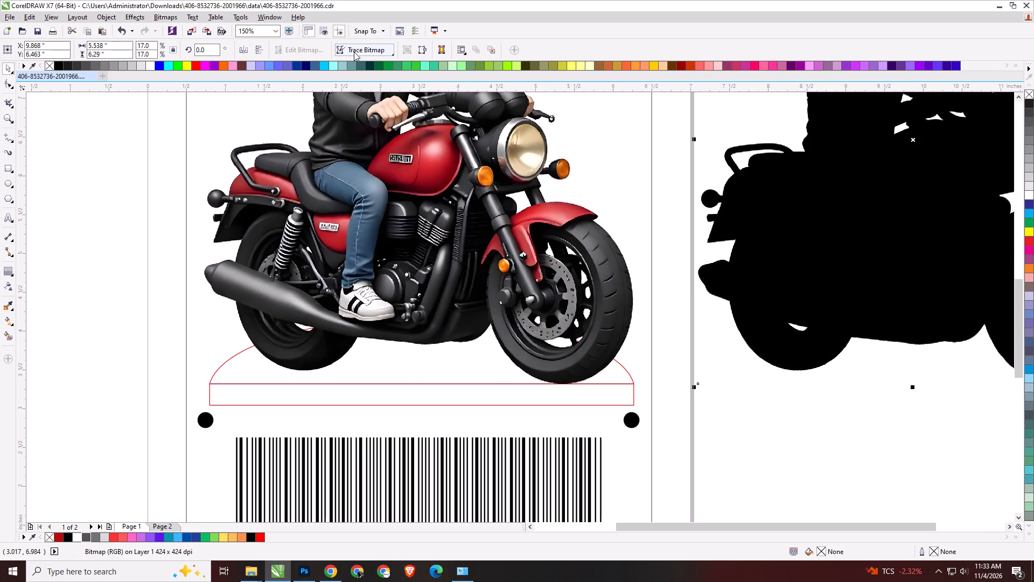
pyautogui.click(361, 59)
pyautogui.press('Return')
pyautogui.press('Return')
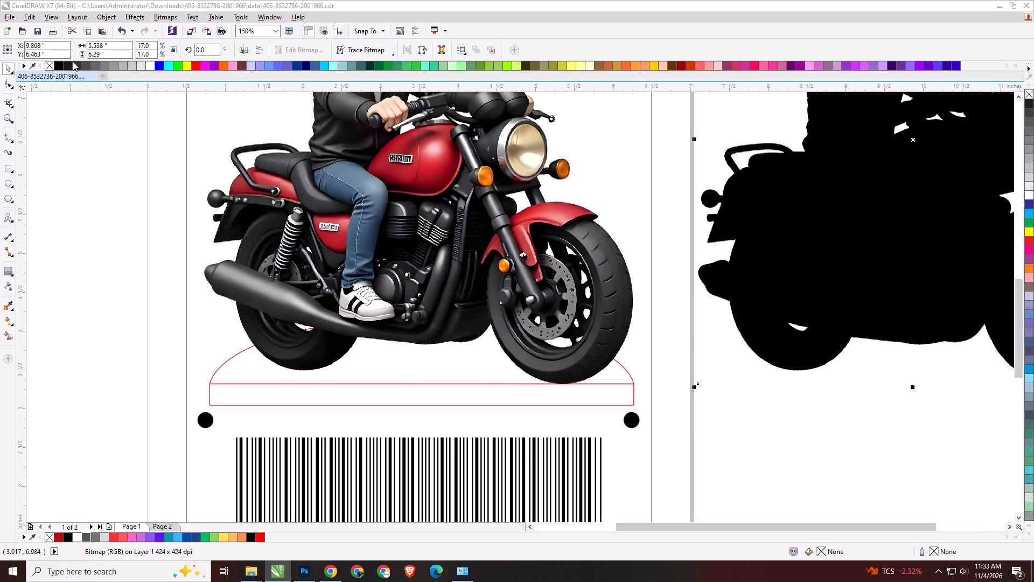
pyautogui.click(51, 67)
pyautogui.rightClick(197, 67)
# Add a one-step 0.1 inch outside contour in red around the traced silhouette and break it apart.
pyautogui.click(7, 267)
pyautogui.click(268, 51)
pyautogui.press('space')
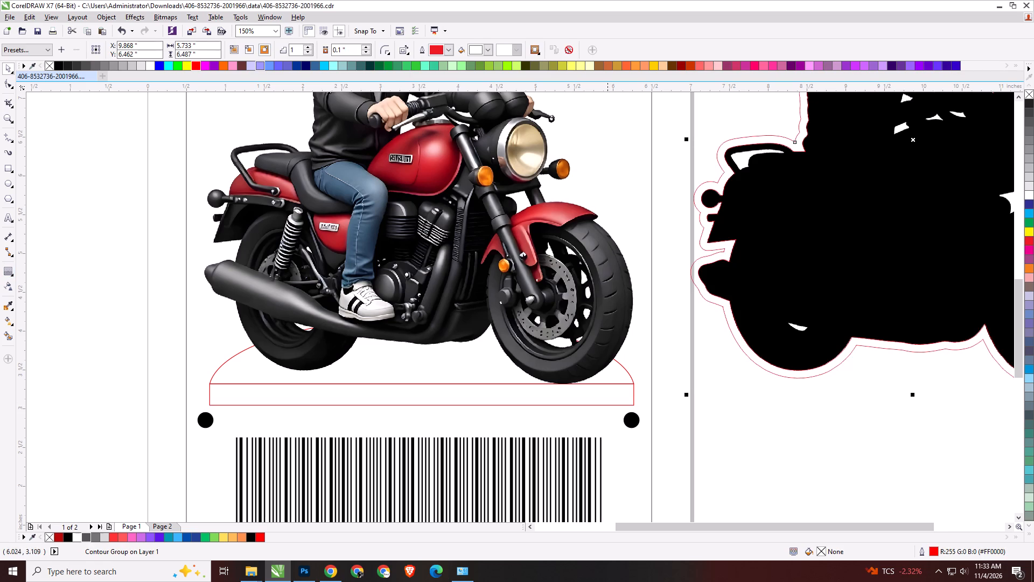
pyautogui.hotkey('ctrl', 'k')
pyautogui.click(788, 429)
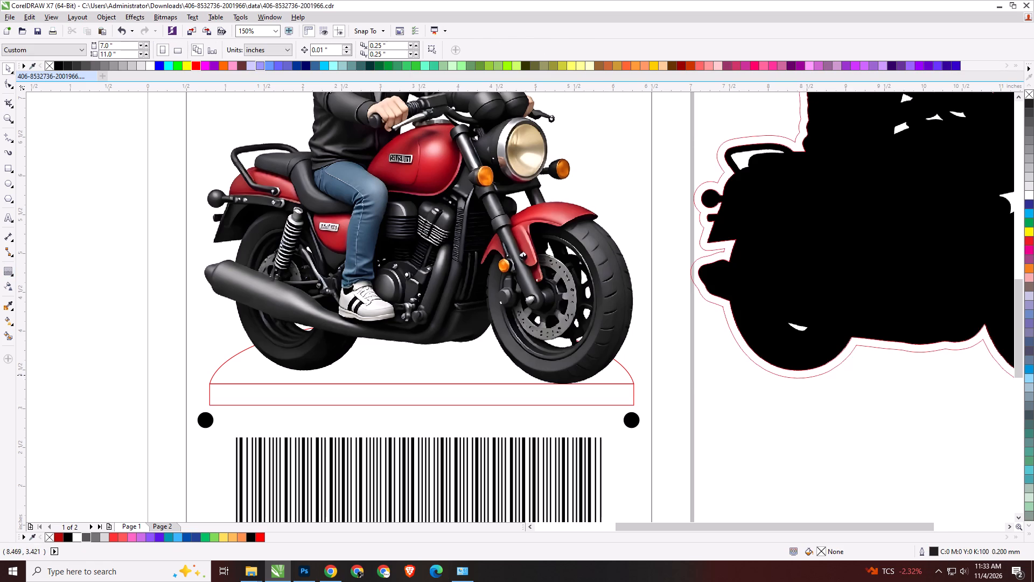
# Align the separated contour horizontally and vertically centred on the rider image.
pyautogui.moveTo(811, 377); pyautogui.dragTo(777, 380)
pyautogui.keyDown('shift'); pyautogui.click(607, 350); pyautogui.keyUp('shift')
pyautogui.press('c')
pyautogui.press('e')
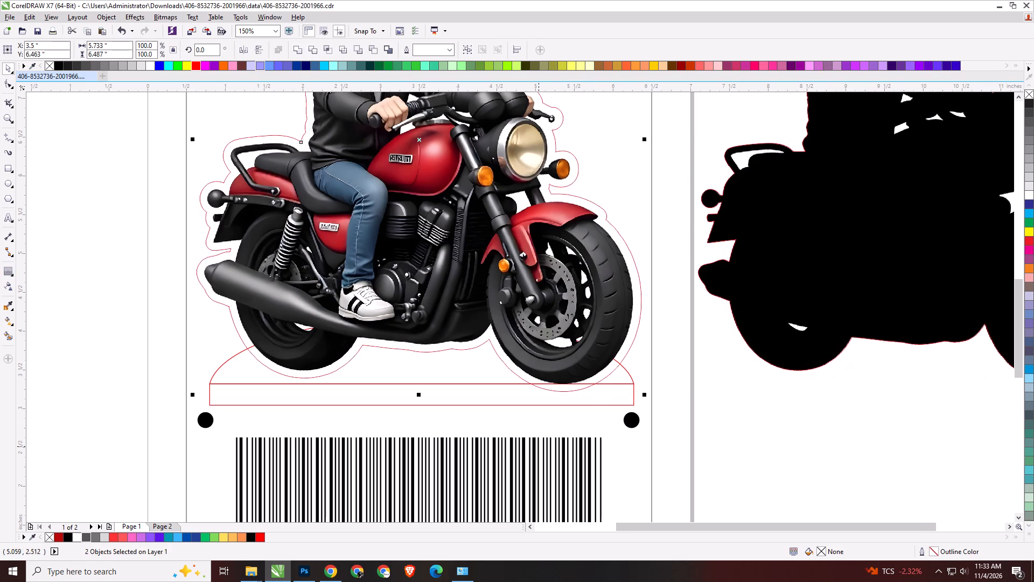
# Delete the leftover black silhouette and its trace beside the page.
pyautogui.scroll(-1, 555, 406)
pyautogui.moveTo(616, 113); pyautogui.dragTo(903, 409)
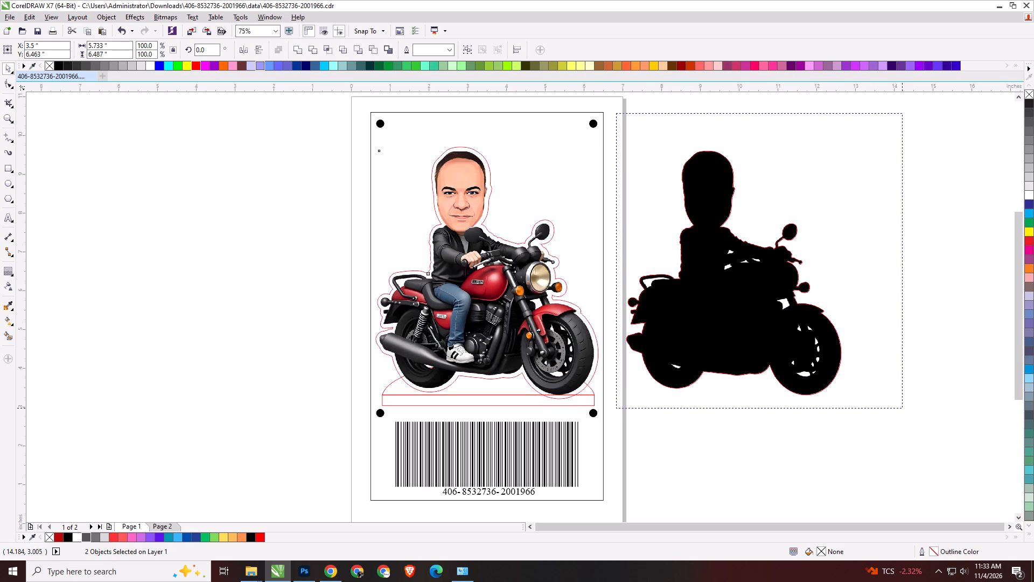
pyautogui.moveTo(903, 409); pyautogui.dragTo(913, 436)
pyautogui.press('Delete')
pyautogui.moveTo(892, 439); pyautogui.dragTo(865, 439)
# Stretch the base arch behind the wheels upward to about 1.35 inches tall.
pyautogui.scroll(1, 462, 390)
pyautogui.moveTo(193, 237); pyautogui.dragTo(201, 245)
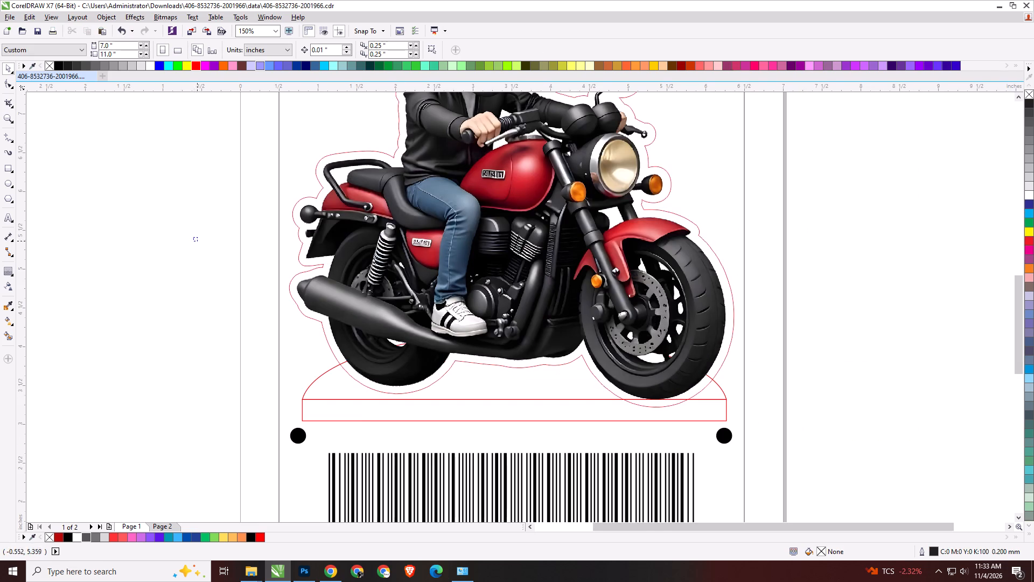
pyautogui.moveTo(201, 245); pyautogui.dragTo(777, 410)
pyautogui.click(515, 327)
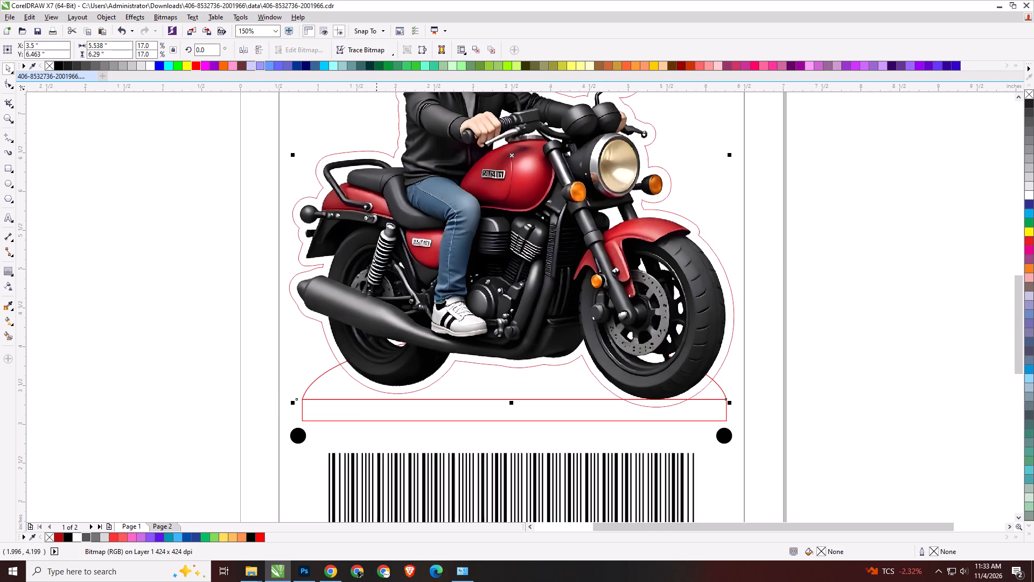
pyautogui.moveTo(203, 295); pyautogui.dragTo(790, 420)
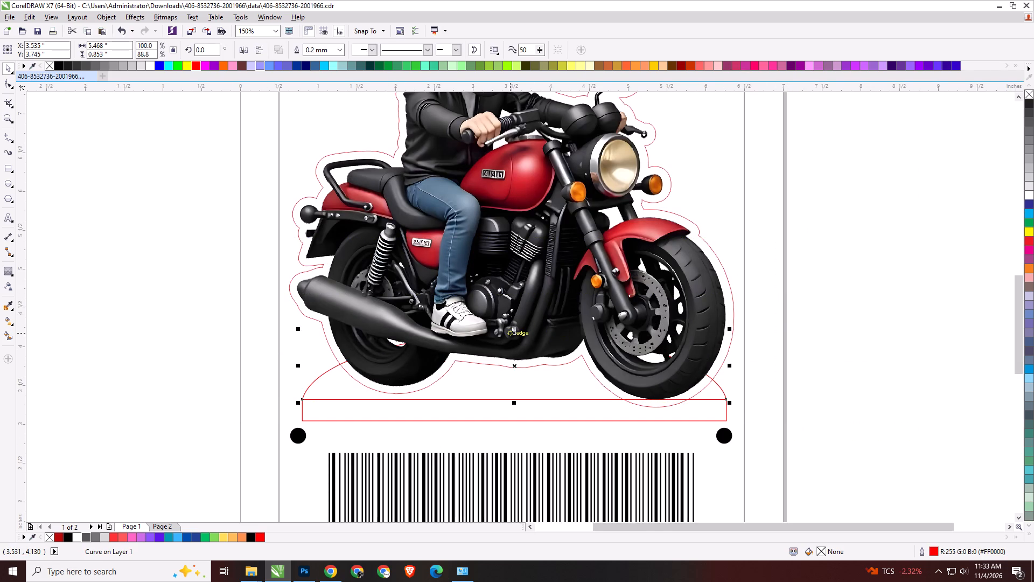
pyautogui.moveTo(514, 327); pyautogui.dragTo(513, 288)
# Weld the rider contour, the base arch and the base strip into a single cut outline.
pyautogui.moveTo(135, 222); pyautogui.dragTo(240, 256)
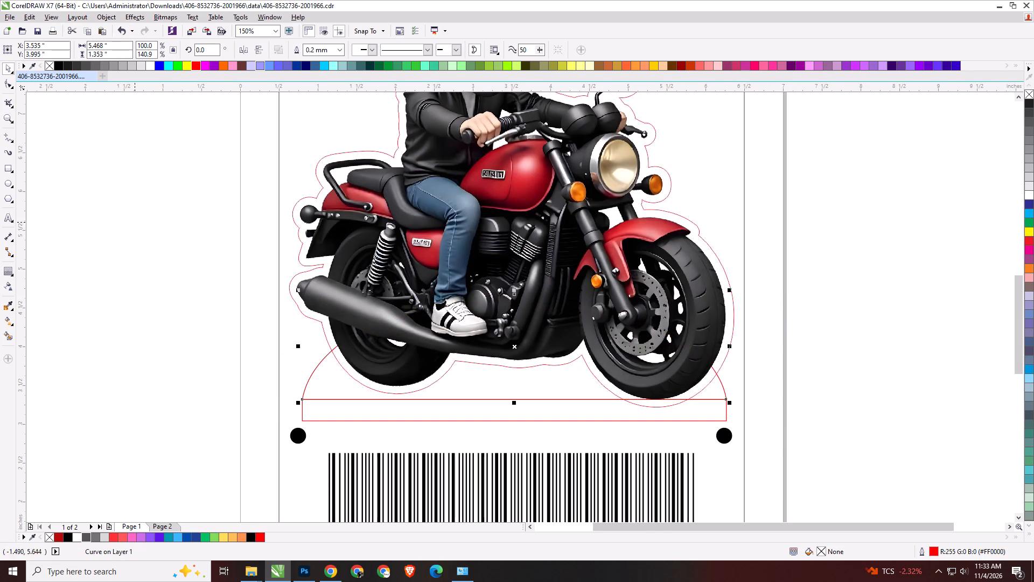
pyautogui.moveTo(240, 256); pyautogui.dragTo(803, 426)
pyautogui.keyDown('shift'); pyautogui.click(723, 269); pyautogui.keyUp('shift')
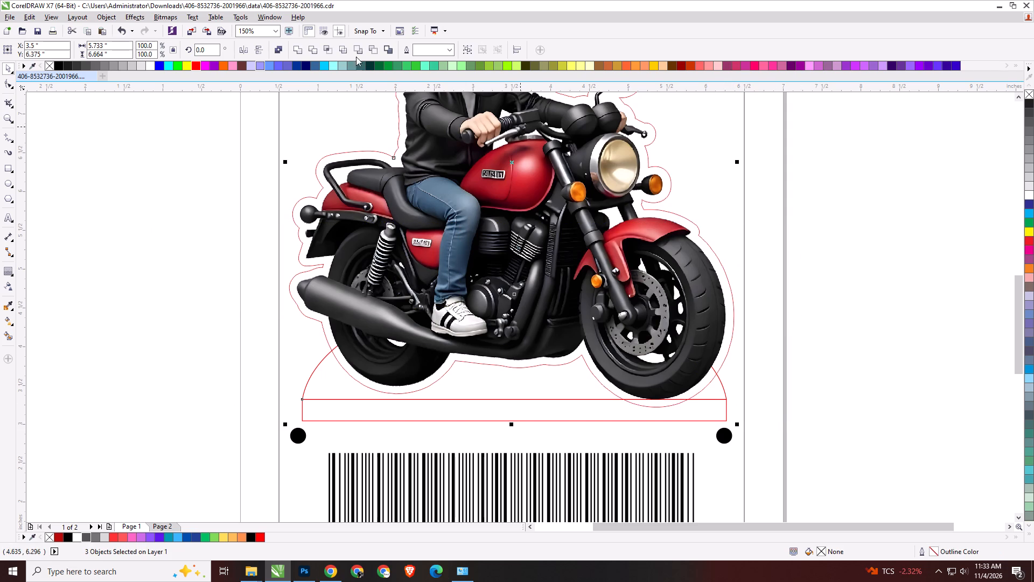
pyautogui.click(299, 49)
pyautogui.press('F4')
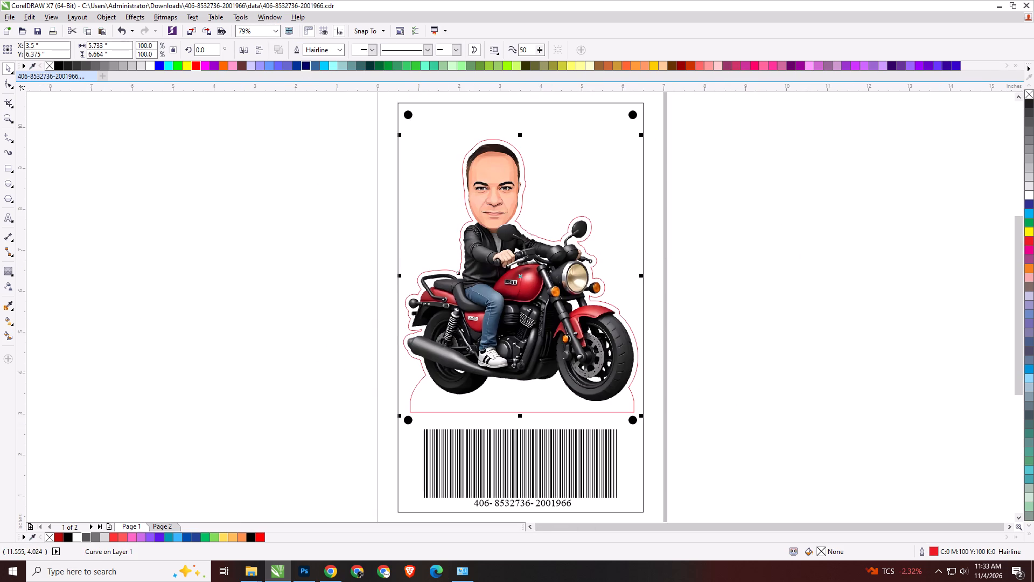
# Select all the artwork on the page except the red cut outline.
pyautogui.click(791, 361)
pyautogui.hotkey('ctrl', 'a')
pyautogui.keyDown('shift'); pyautogui.click(635, 403); pyautogui.keyUp('shift')
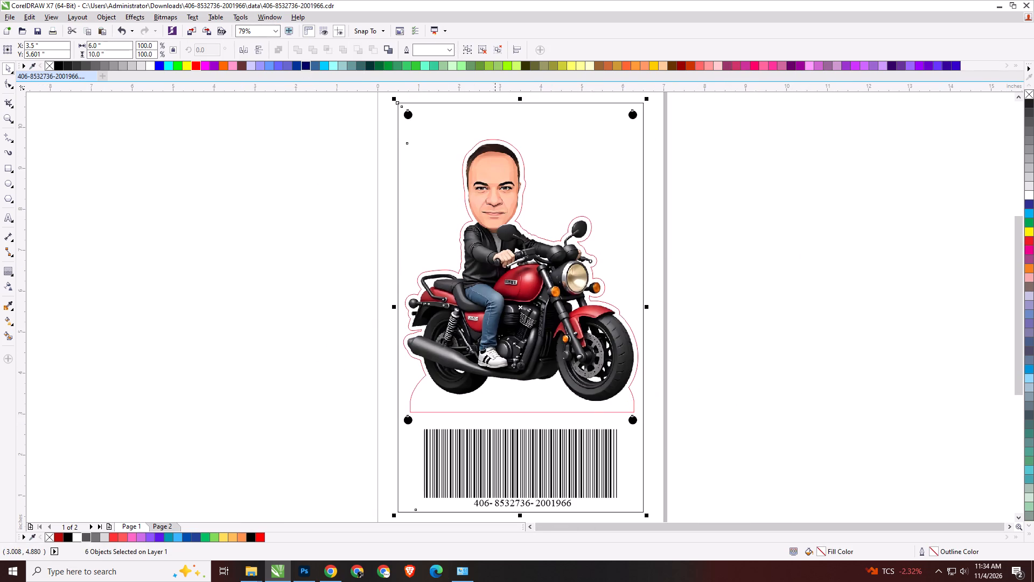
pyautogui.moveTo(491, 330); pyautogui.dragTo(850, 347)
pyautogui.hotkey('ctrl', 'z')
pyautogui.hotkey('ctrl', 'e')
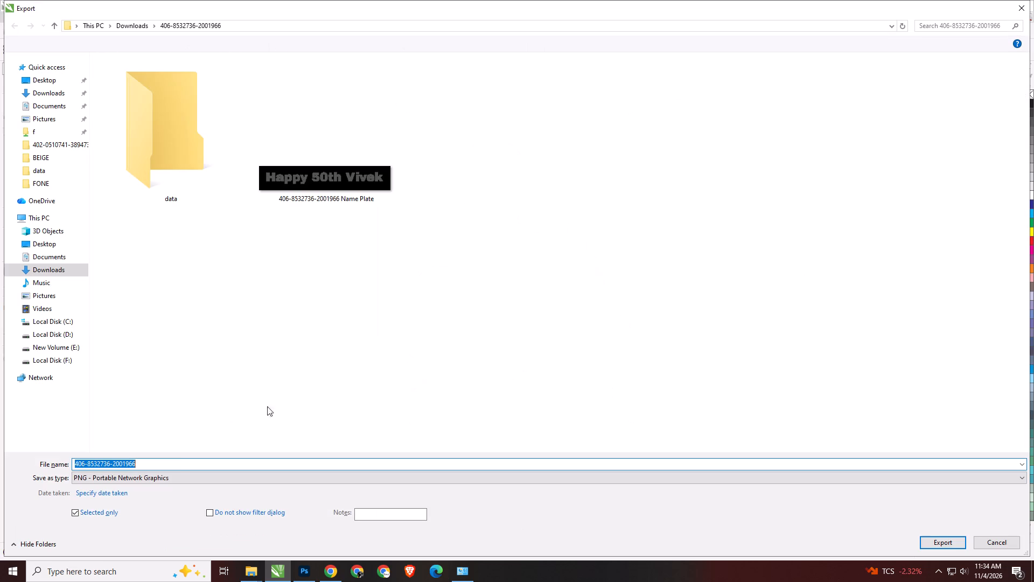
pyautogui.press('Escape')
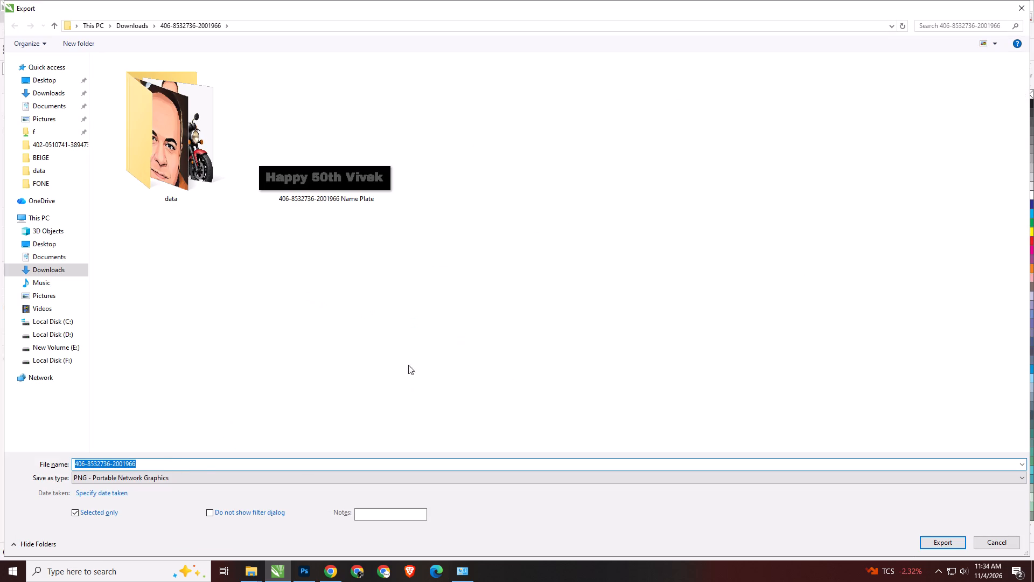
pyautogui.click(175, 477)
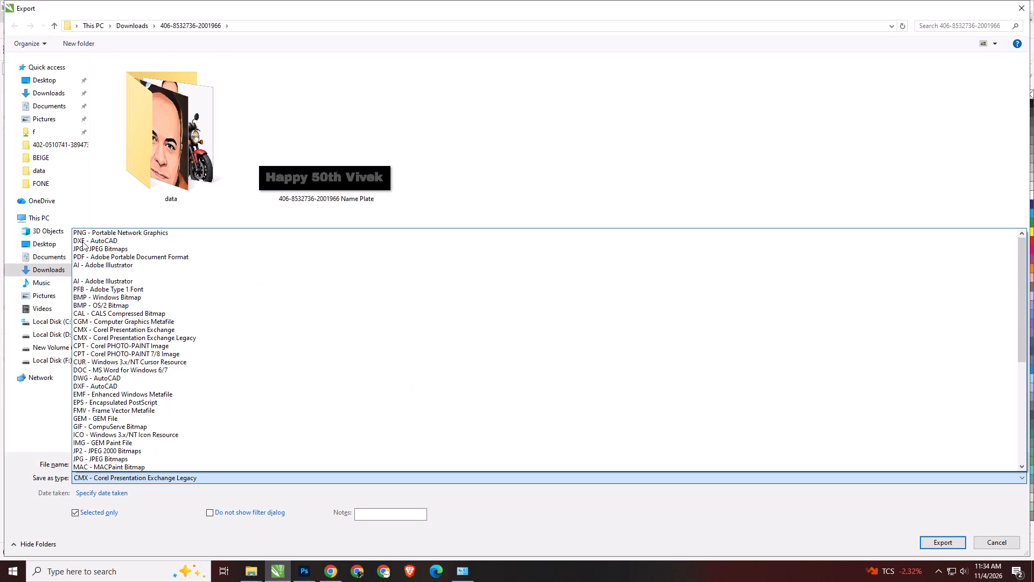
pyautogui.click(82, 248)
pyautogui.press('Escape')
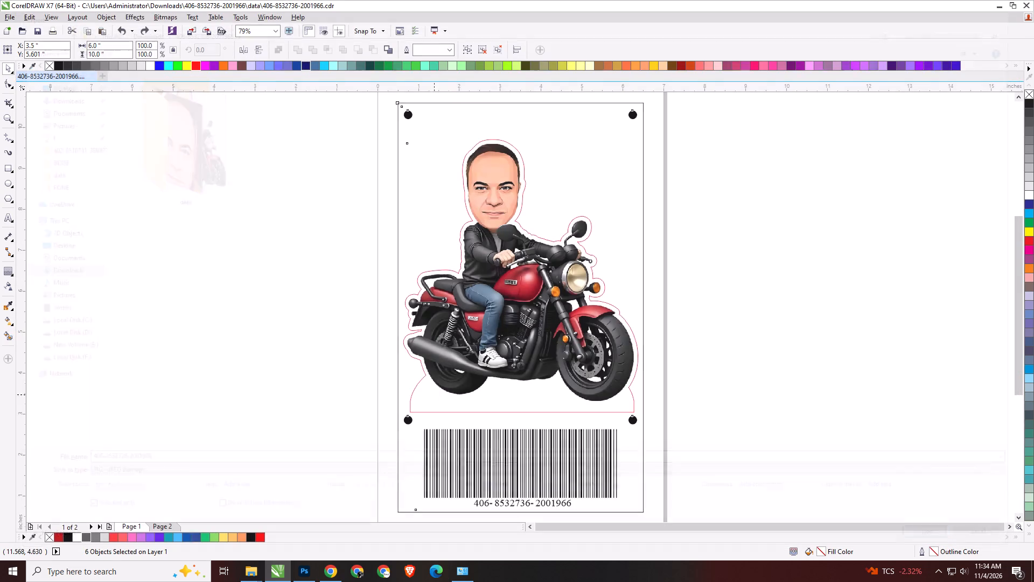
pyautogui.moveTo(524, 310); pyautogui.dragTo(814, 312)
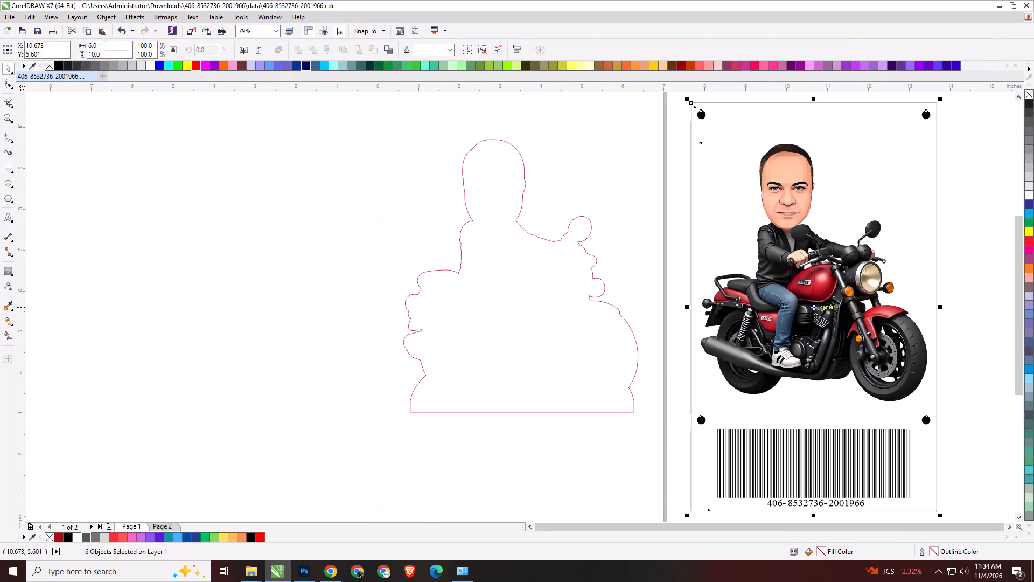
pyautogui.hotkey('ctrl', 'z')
pyautogui.hotkey('ctrl', 'e')
pyautogui.moveTo(190, 475); pyautogui.dragTo(188, 468)
pyautogui.click(85, 250)
pyautogui.click(217, 468)
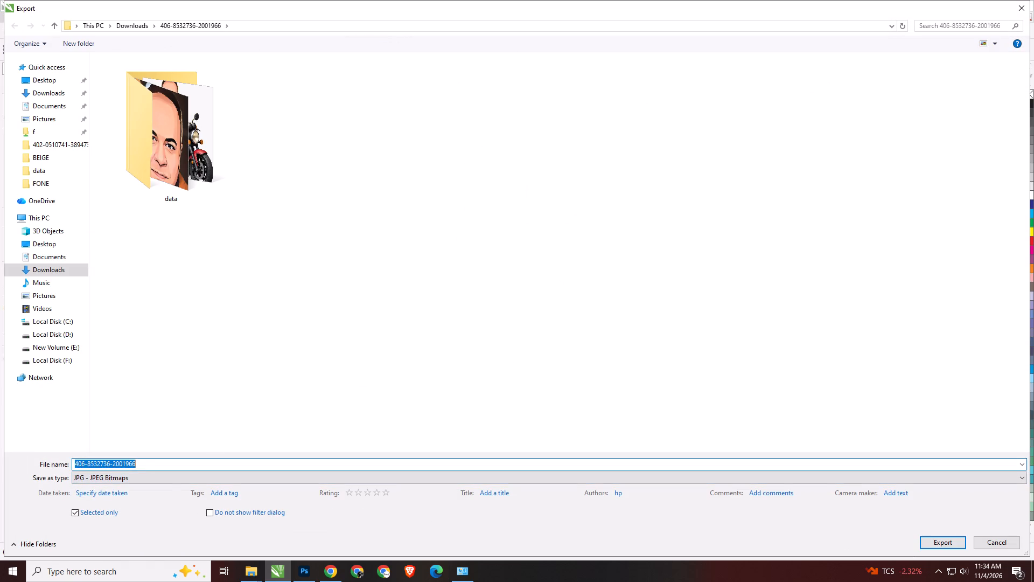
pyautogui.press('Right')
pyautogui.press('space')
pyautogui.write('Print File')
pyautogui.press('space')
pyautogui.press('Return')
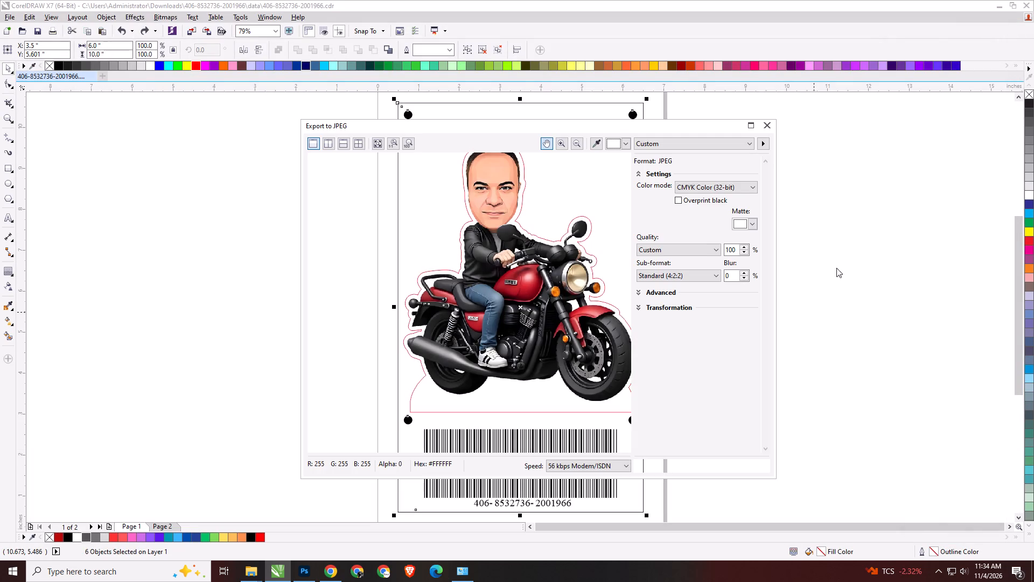
pyautogui.click(724, 189)
pyautogui.click(692, 205)
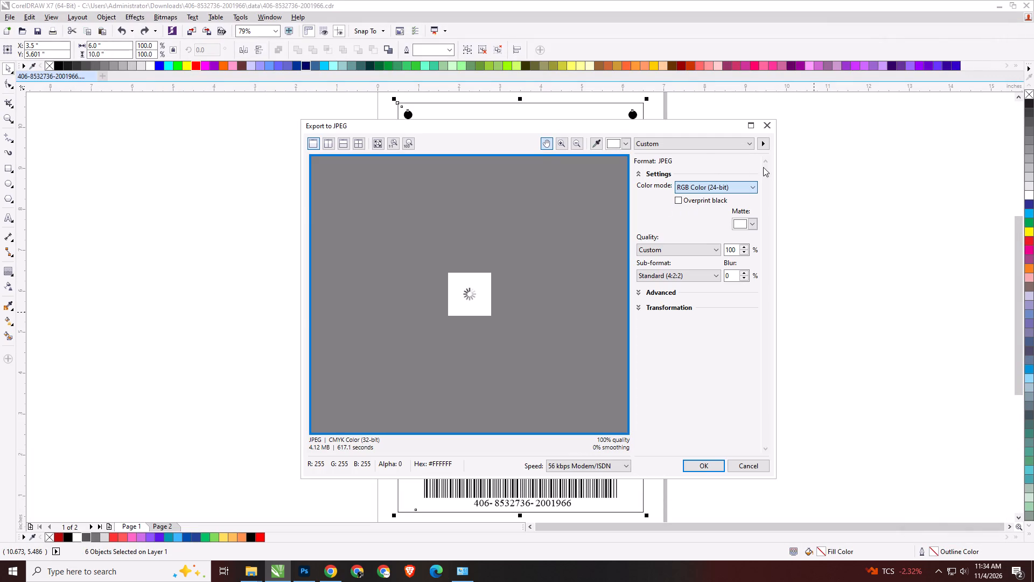
pyautogui.press('Return')
pyautogui.moveTo(357, 102); pyautogui.dragTo(863, 171)
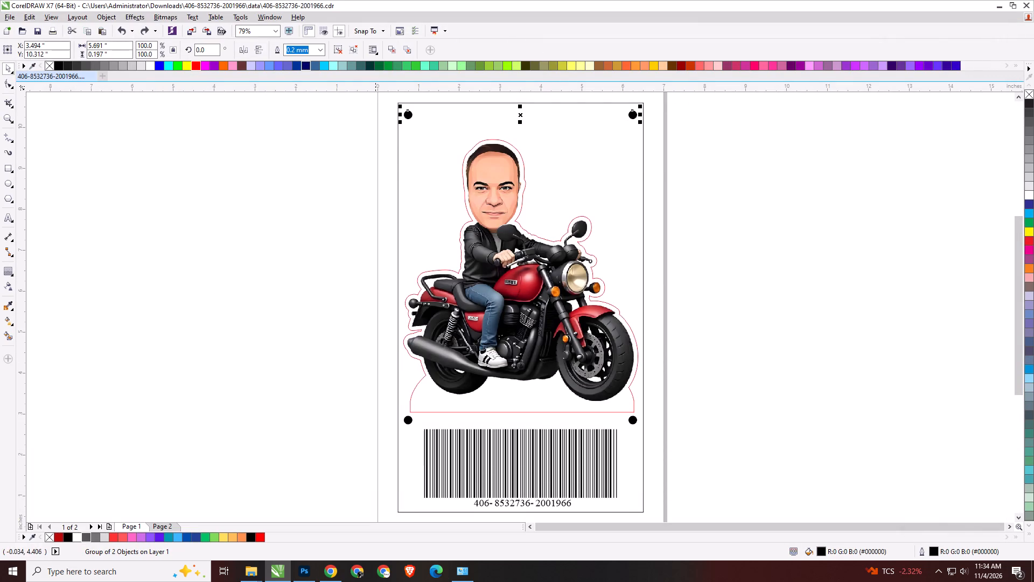
pyautogui.keyDown('shift'); pyautogui.moveTo(364, 382); pyautogui.dragTo(695, 444); pyautogui.keyUp('shift')
pyautogui.keyDown('shift'); pyautogui.click(632, 398); pyautogui.keyUp('shift')
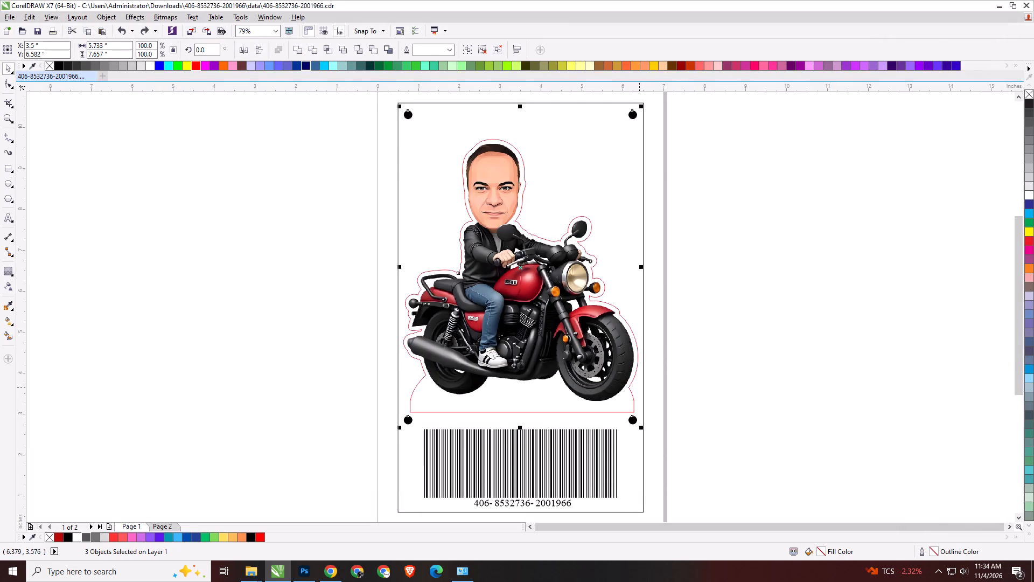
pyautogui.keyDown('shift'); pyautogui.click(644, 378); pyautogui.keyUp('shift')
pyautogui.moveTo(522, 306); pyautogui.dragTo(873, 327)
pyautogui.hotkey('ctrl', 'z')
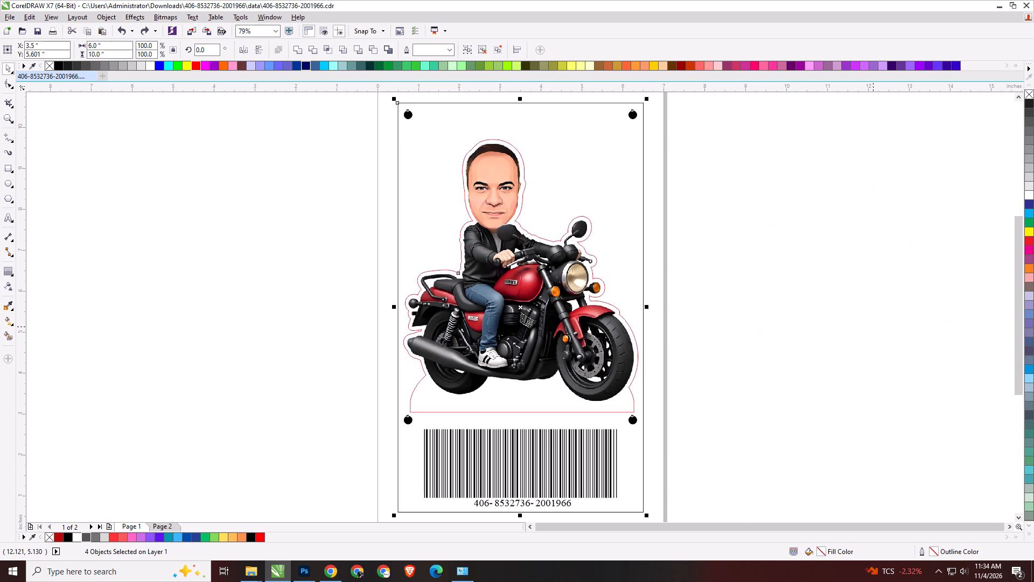
pyautogui.hotkey('ctrl', 'e')
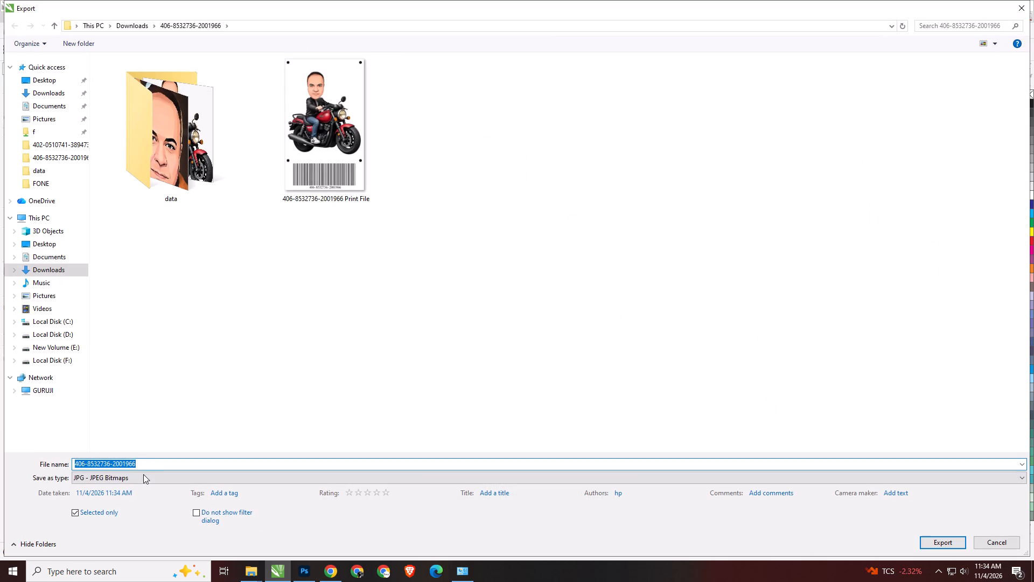
pyautogui.moveTo(143, 477); pyautogui.dragTo(145, 469)
pyautogui.click(104, 246)
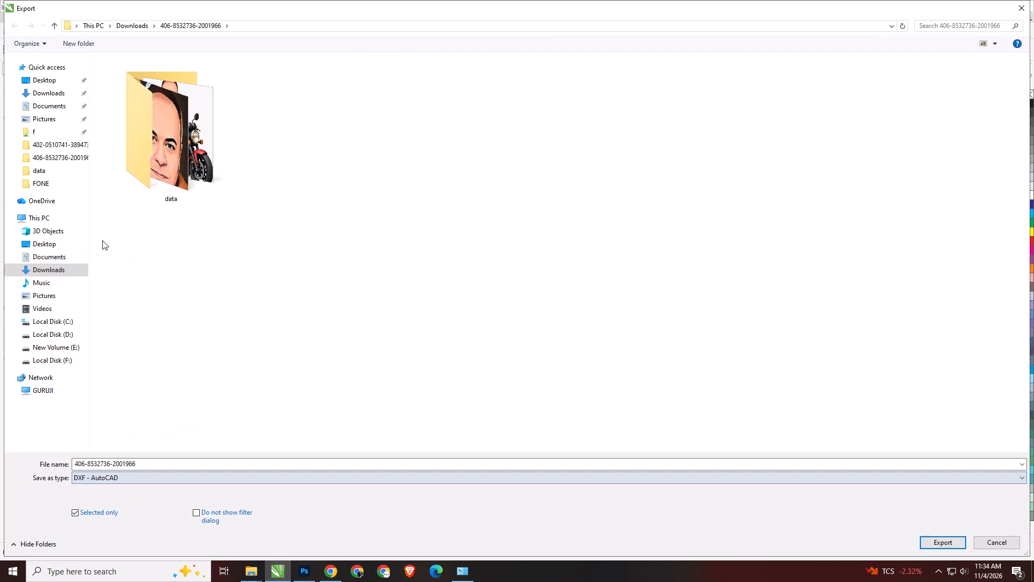
pyautogui.click(227, 463)
pyautogui.press('Return')
pyautogui.press('Return')
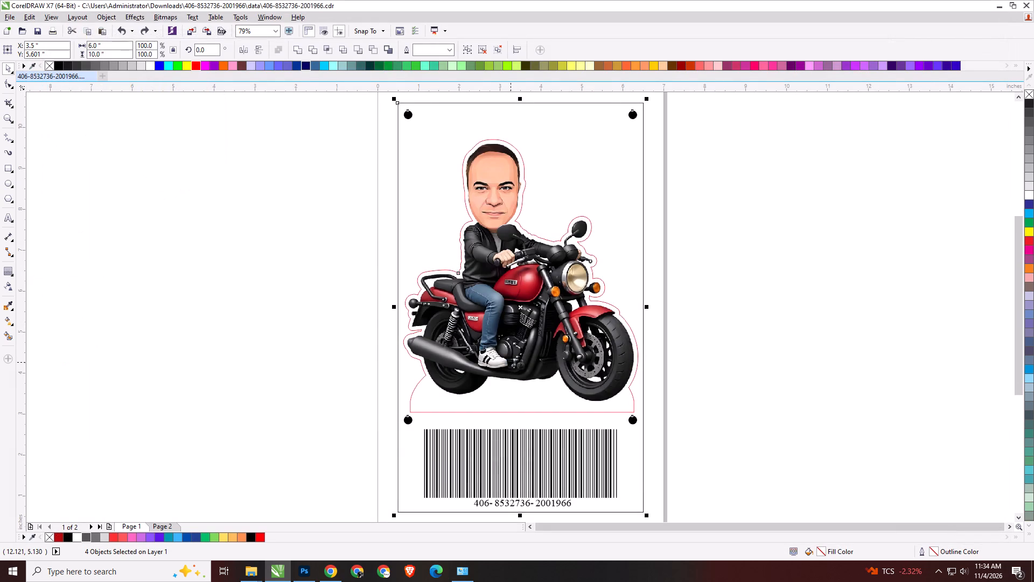
pyautogui.hotkey('ctrl', 's')
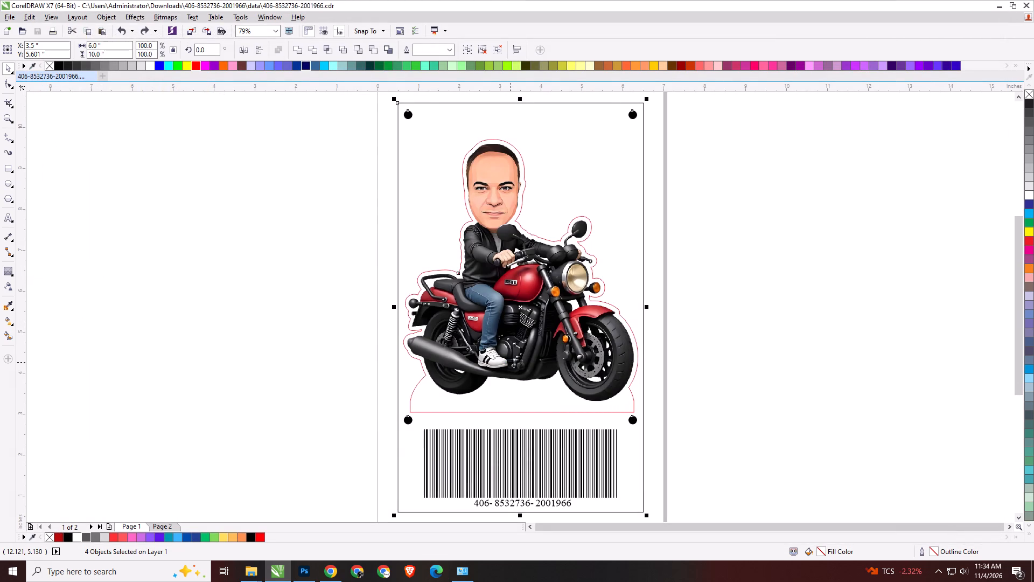
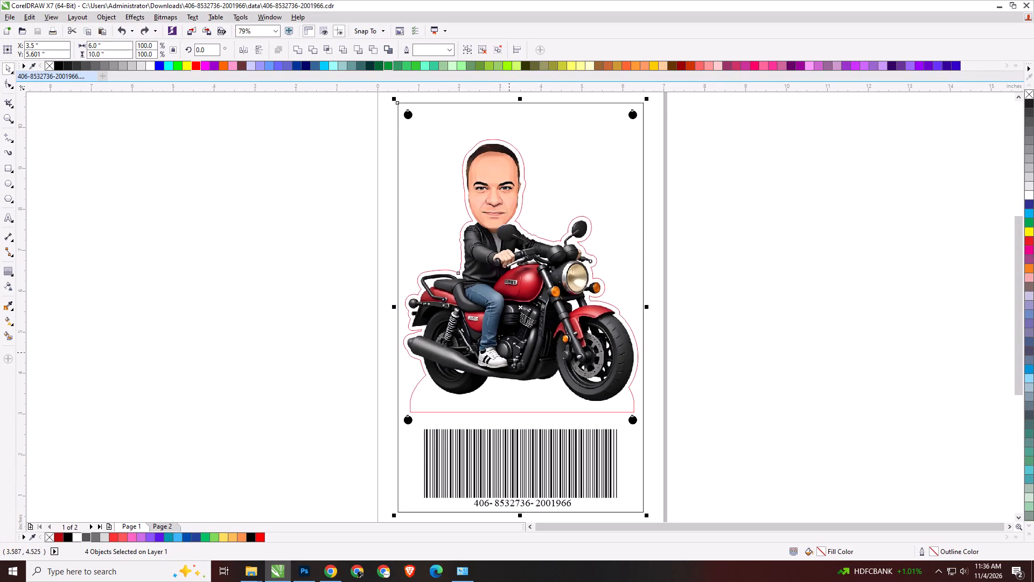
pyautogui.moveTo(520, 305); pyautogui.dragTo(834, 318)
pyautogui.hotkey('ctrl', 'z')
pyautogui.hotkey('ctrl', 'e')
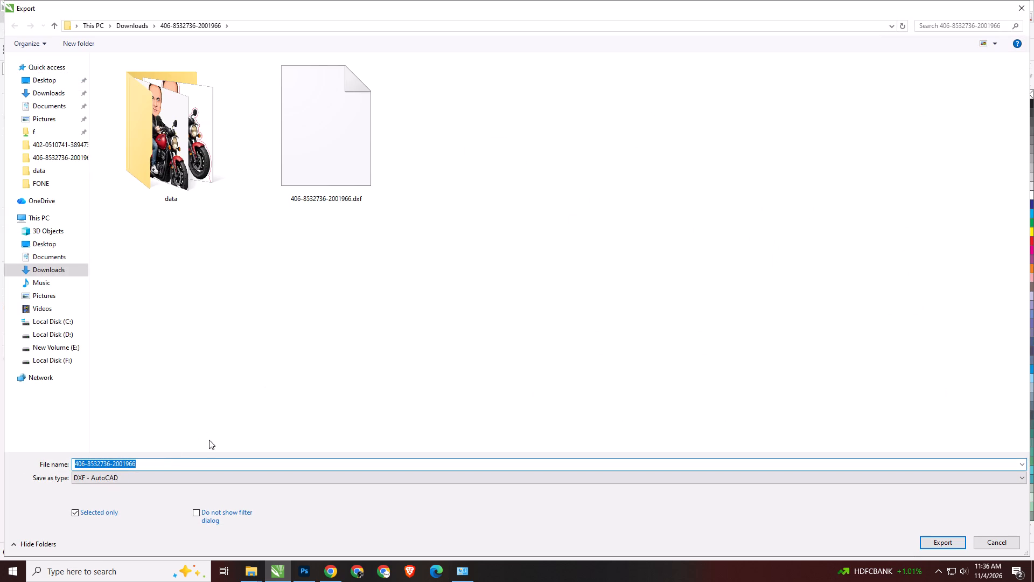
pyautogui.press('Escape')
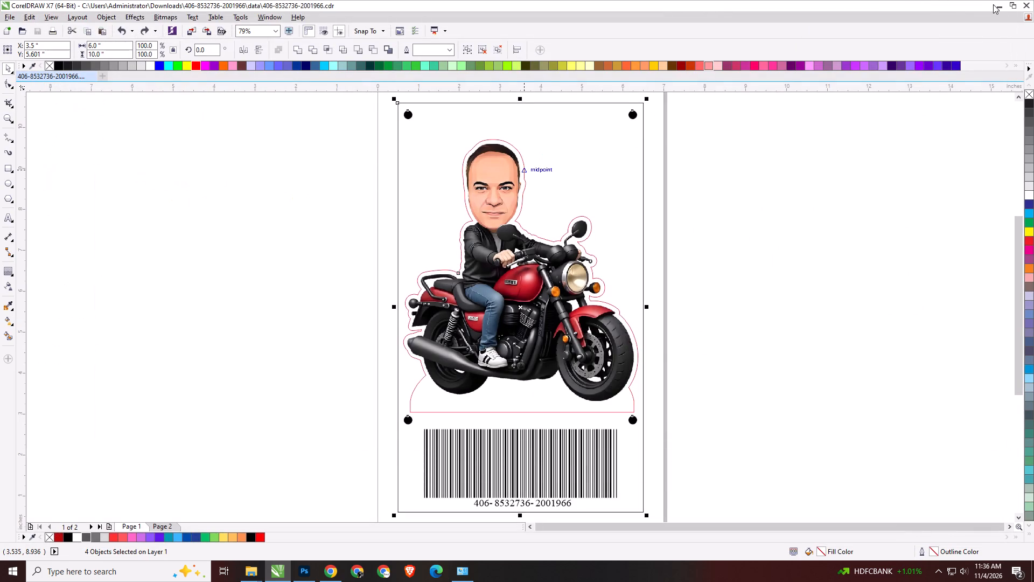
pyautogui.moveTo(894, 181); pyautogui.dragTo(889, 181)
pyautogui.hotkey('ctrl', 's')
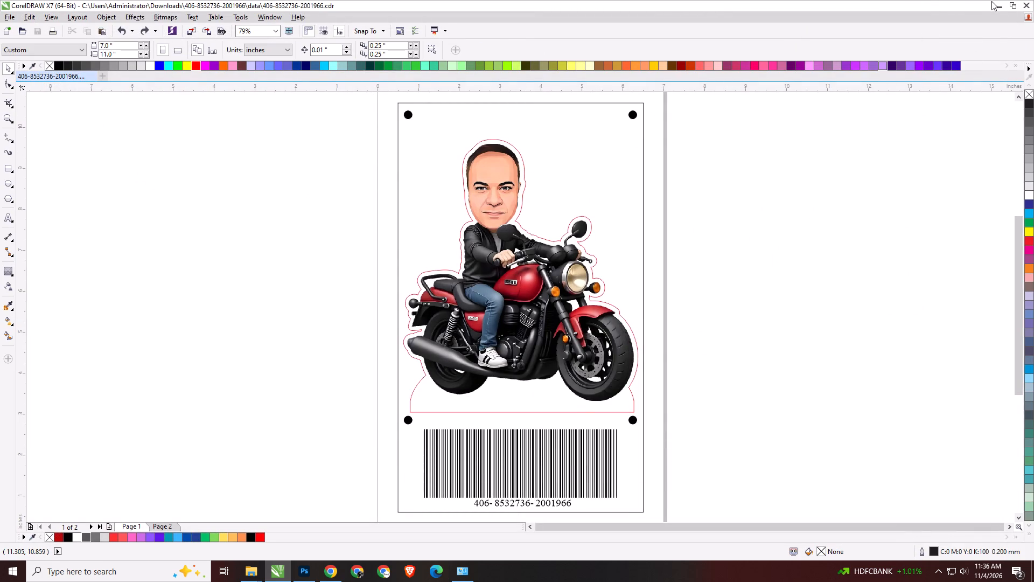
pyautogui.click(997, 5)
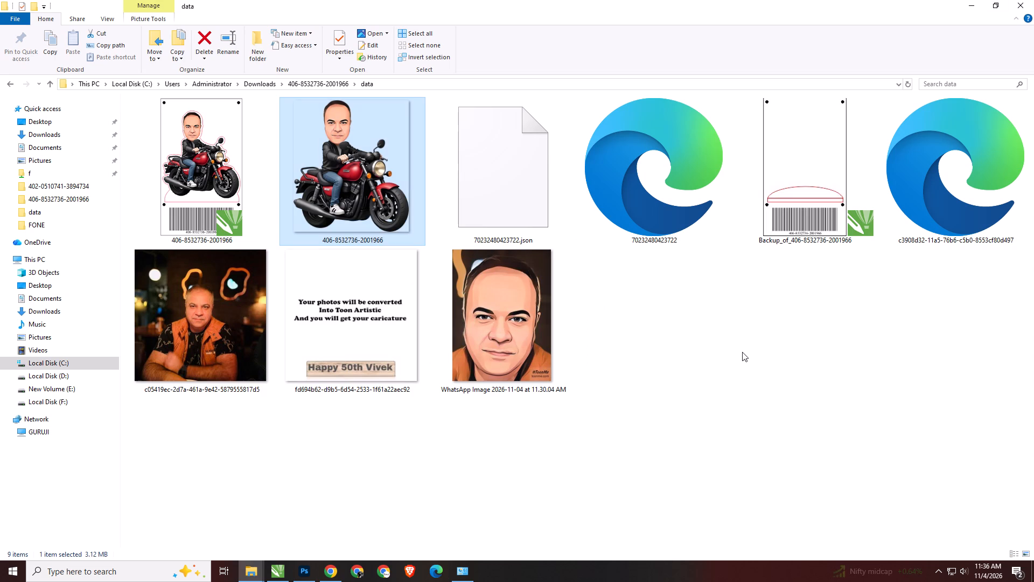
pyautogui.click(742, 352)
pyautogui.press('BackSpace')
pyautogui.click(530, 246)
pyautogui.moveTo(530, 246); pyautogui.dragTo(536, 246, button='right')
pyautogui.moveTo(571, 250); pyautogui.dragTo(583, 250)
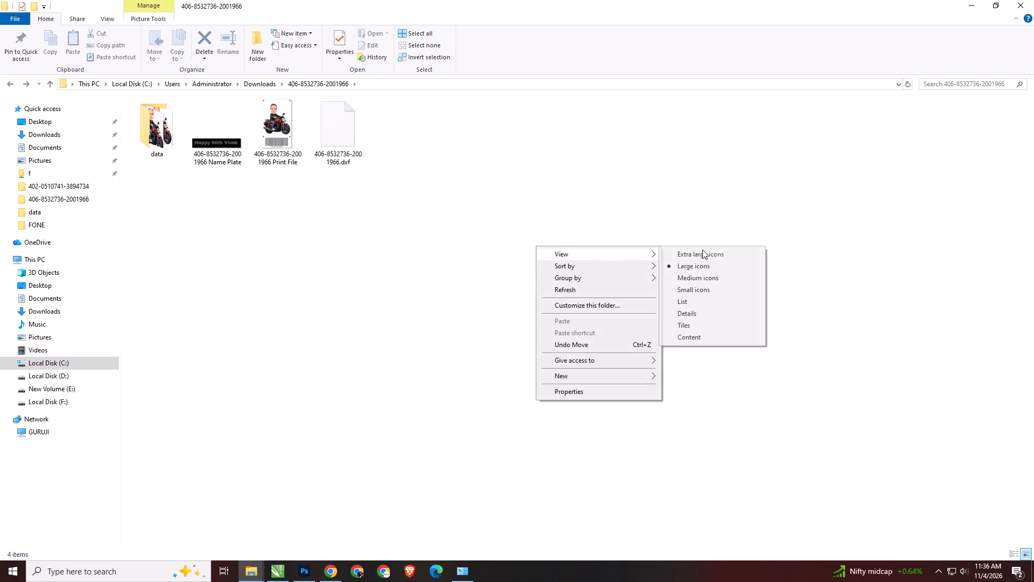
pyautogui.click(708, 250)
pyautogui.click(653, 285)
pyautogui.press('BackSpace')
pyautogui.click(534, 437)
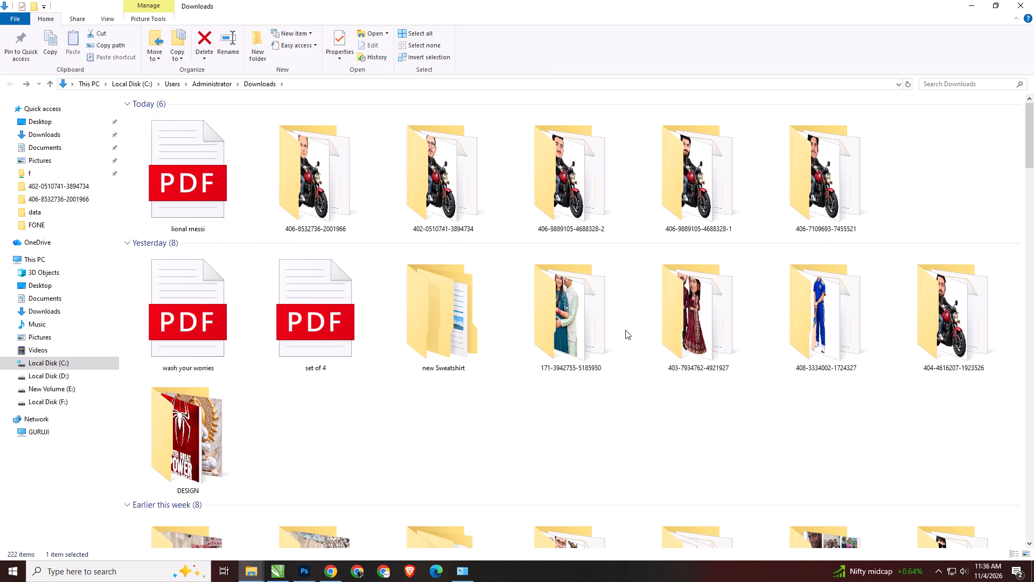
pyautogui.click(833, 211)
pyautogui.keyDown('shift'); pyautogui.click(340, 203); pyautogui.keyUp('shift')
pyautogui.click(510, 428)
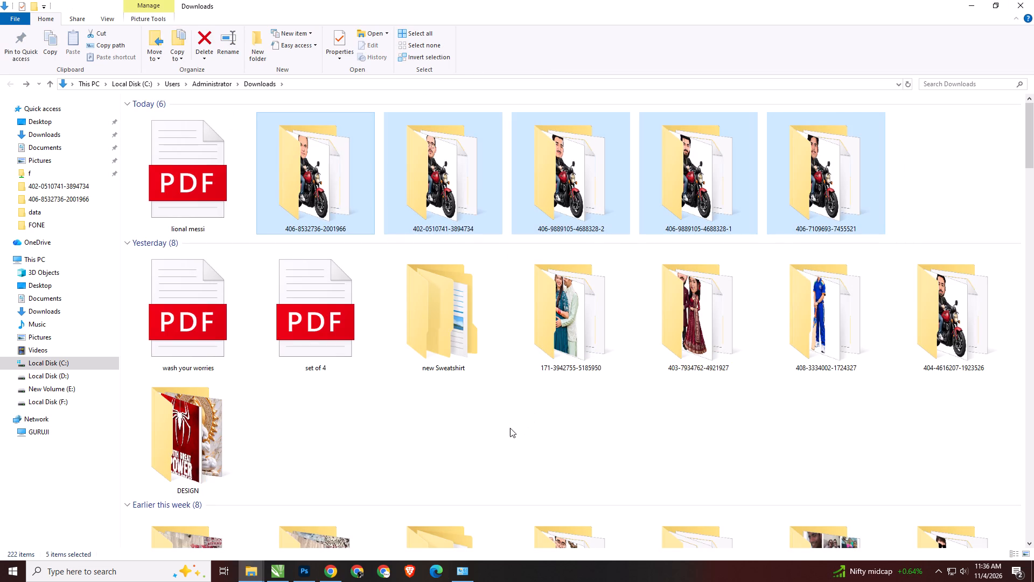
pyautogui.hotkey('alt', 'Tab')
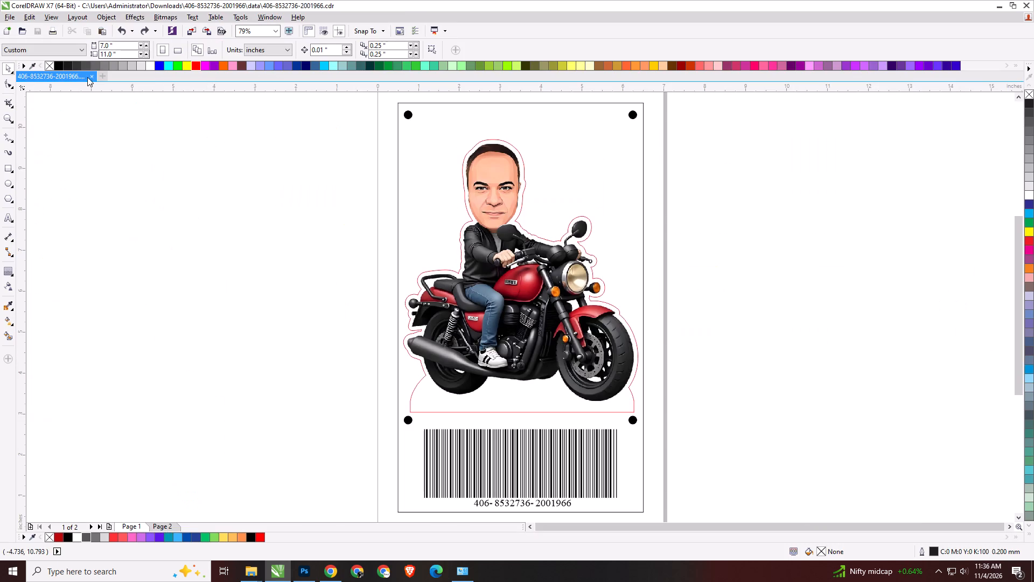
pyautogui.click(93, 79)
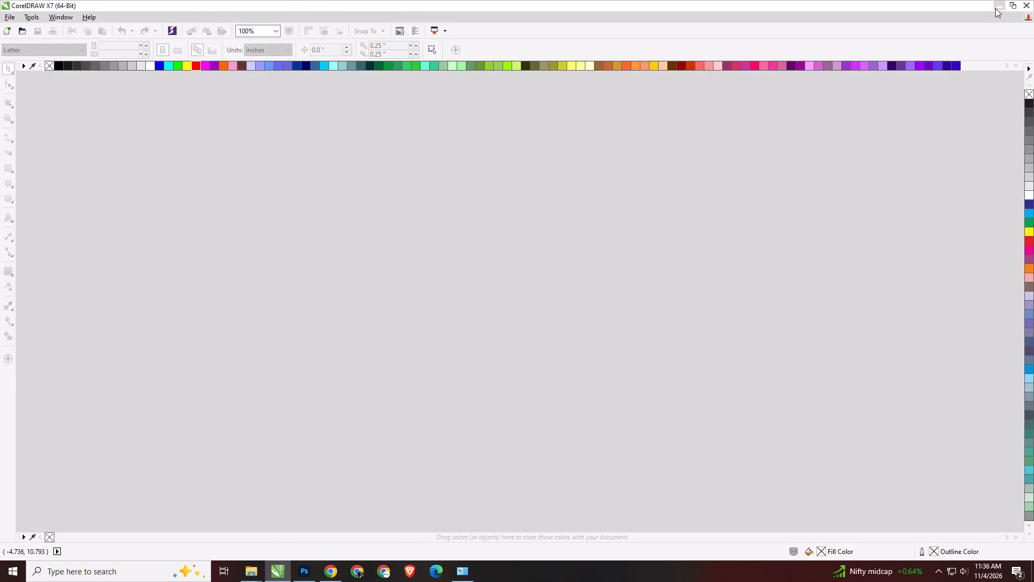
pyautogui.click(996, 8)
# Switch from the Downloads folder to the MKWC001-NEW.psd document in Photoshop.
pyautogui.click(958, 192)
pyautogui.hotkey('alt', 'Tab')
pyautogui.hotkey('alt', 'Tab')
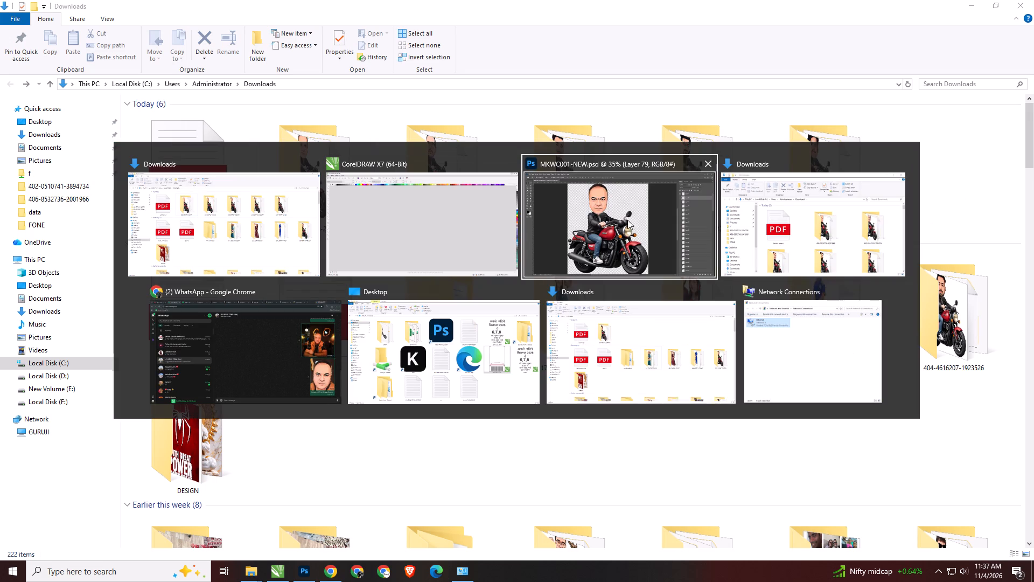
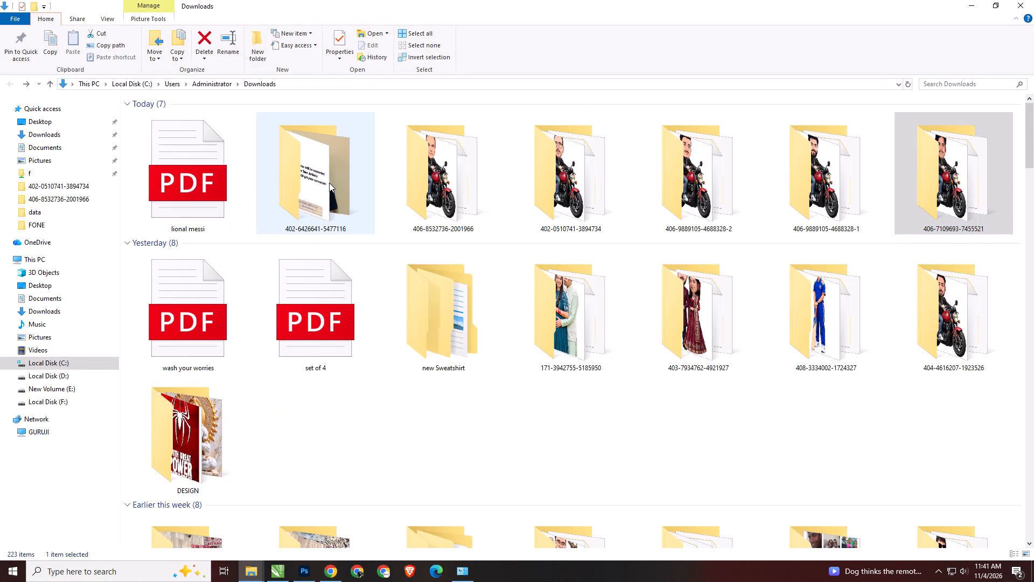
pyautogui.press('F2')
pyautogui.hotkey('ctrl', 'c')
pyautogui.click(329, 183)
pyautogui.doubleClick(329, 183)
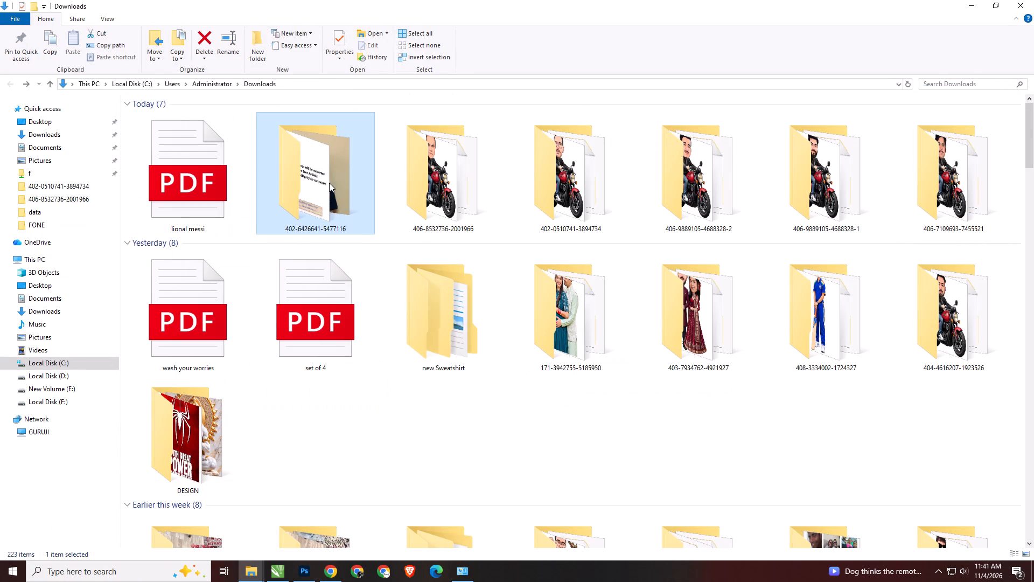
pyautogui.click(401, 230)
pyautogui.rightClick(401, 230)
pyautogui.moveTo(427, 233); pyautogui.dragTo(436, 237)
pyautogui.click(573, 242)
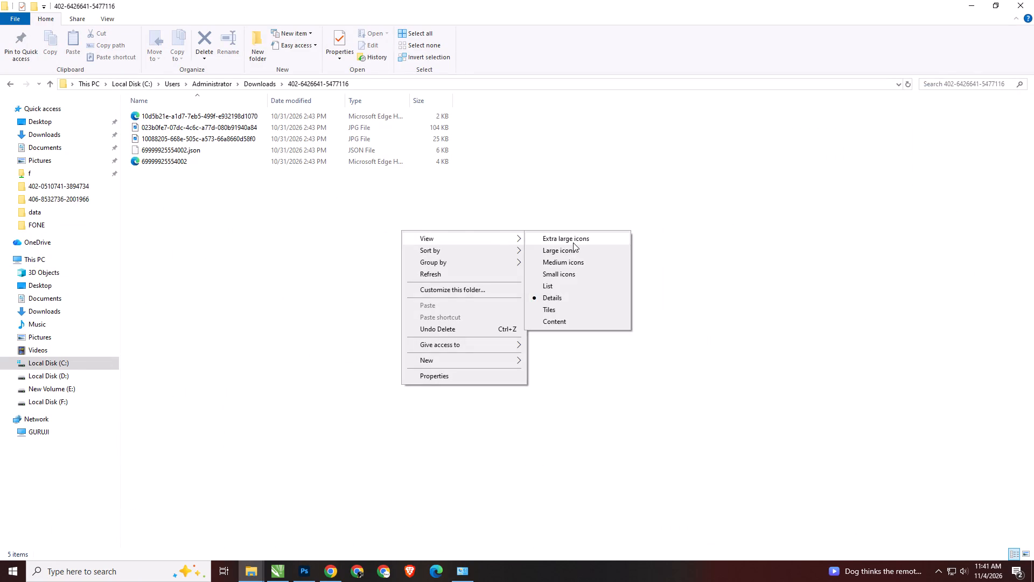
pyautogui.click(530, 323)
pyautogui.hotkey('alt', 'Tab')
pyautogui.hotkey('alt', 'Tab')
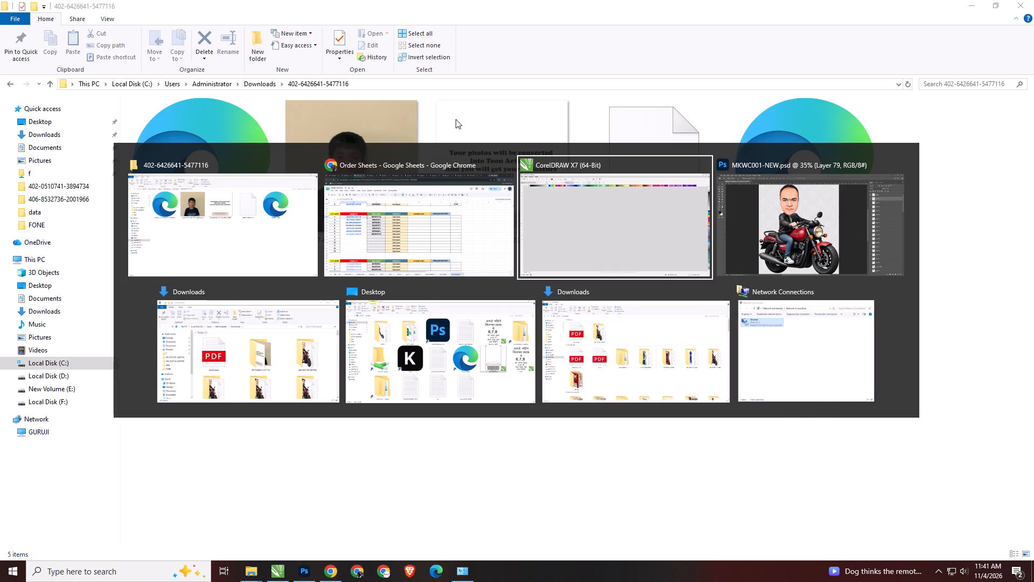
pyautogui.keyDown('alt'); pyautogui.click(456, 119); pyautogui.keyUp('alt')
pyautogui.hotkey('ctrl', 'shift', 'n')
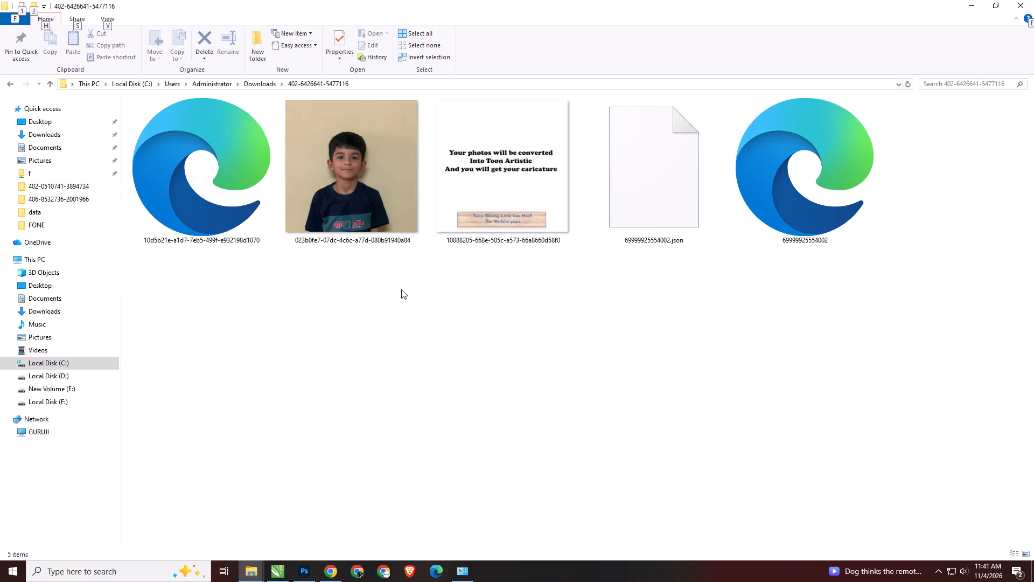
pyautogui.hotkey('ctrl', 'shift', 'n')
pyautogui.hotkey('ctrl', 'shift', 'n')
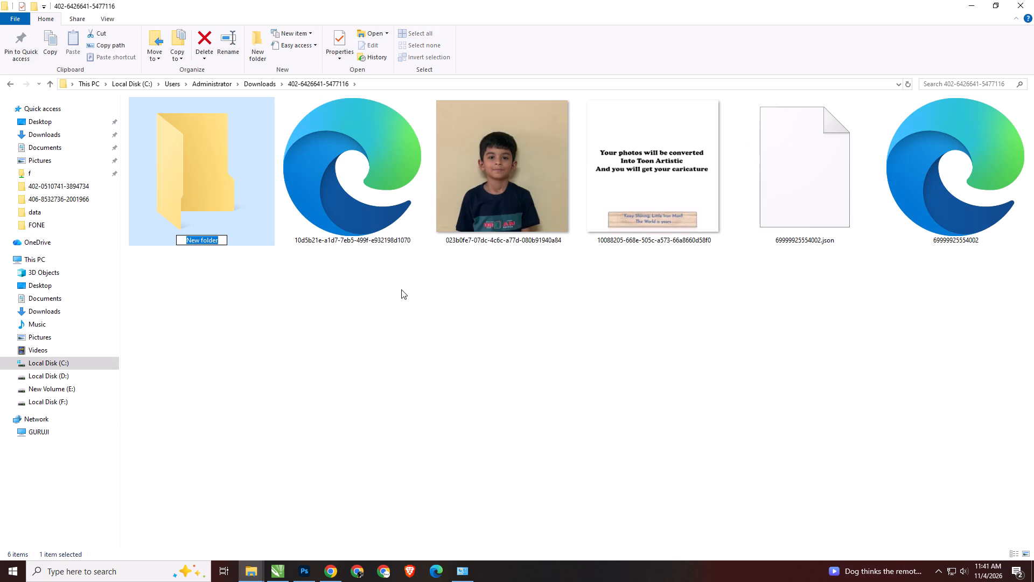
pyautogui.write('data')
pyautogui.press('space')
pyautogui.press('Return')
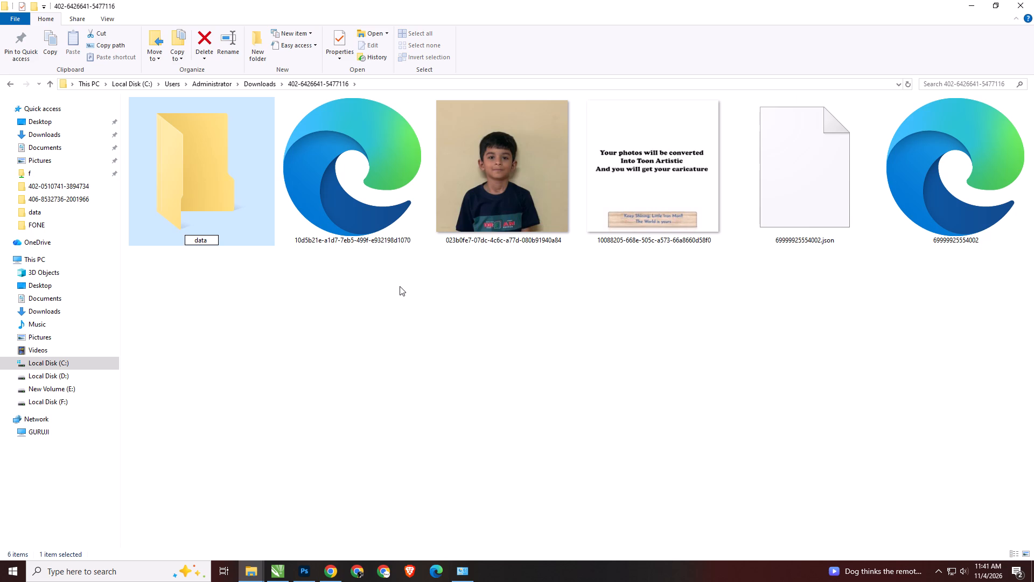
# Move all five customer order files, including the photo and the text image, into the data folder.
pyautogui.moveTo(400, 286); pyautogui.dragTo(1000, 158)
pyautogui.moveTo(379, 161); pyautogui.dragTo(228, 185)
pyautogui.click(295, 324)
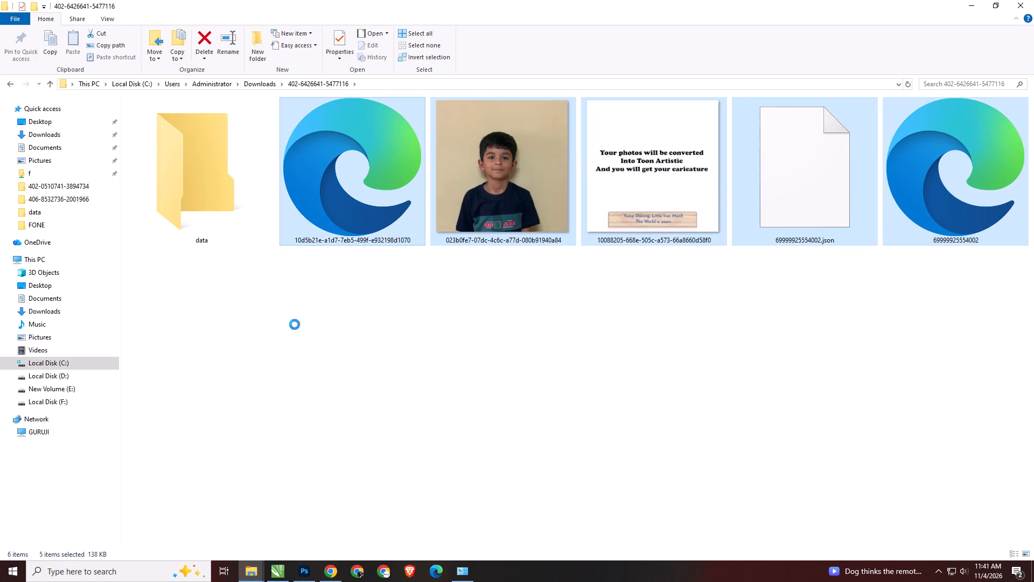
# Open the data folder, display its contents as extra large icons and select the boy's photo.
pyautogui.doubleClick(203, 168)
pyautogui.click(281, 231)
pyautogui.moveTo(281, 231); pyautogui.dragTo(290, 233, button='right')
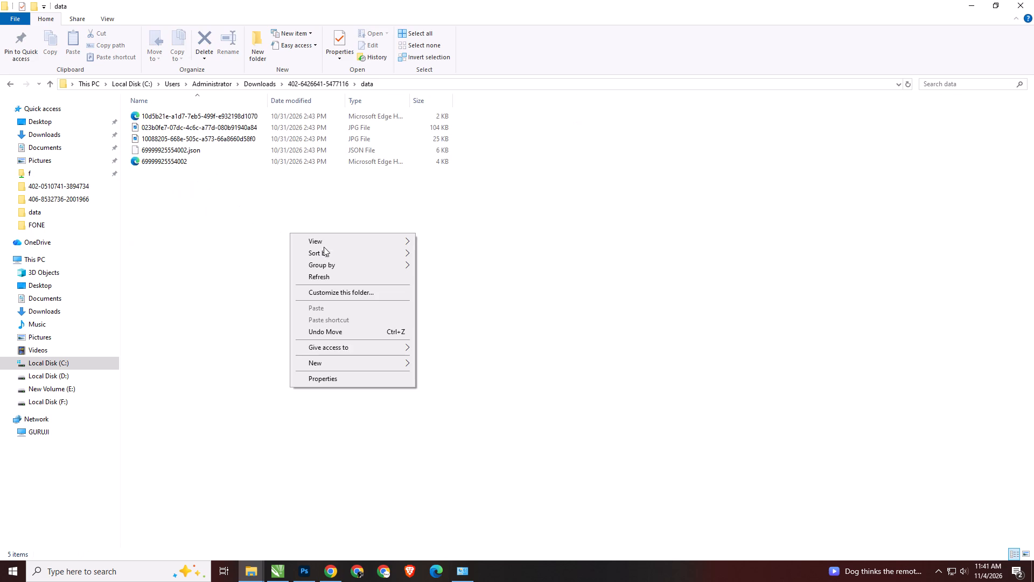
pyautogui.moveTo(341, 238); pyautogui.dragTo(381, 238)
pyautogui.click(453, 235)
pyautogui.click(465, 308)
pyautogui.click(351, 162)
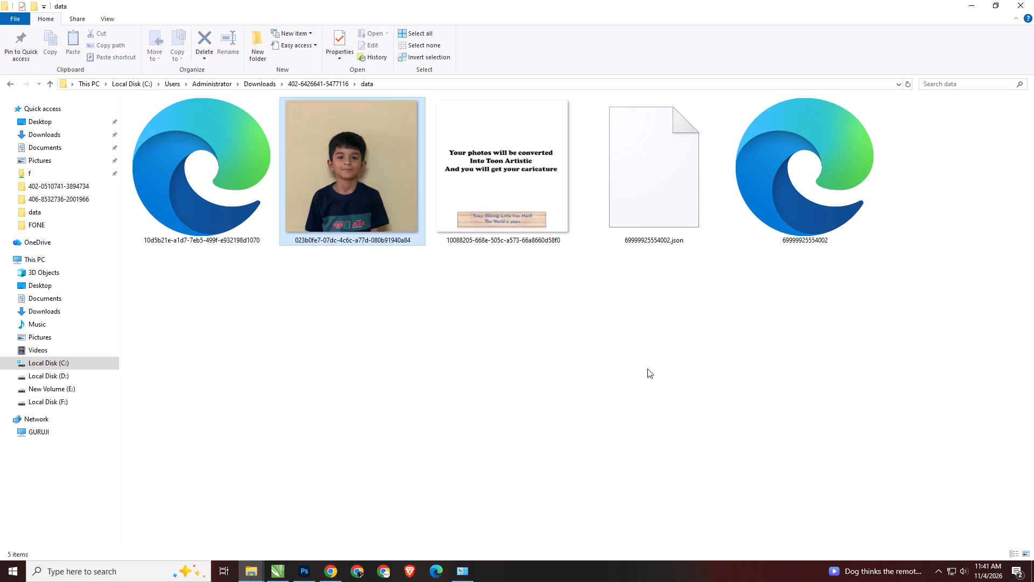
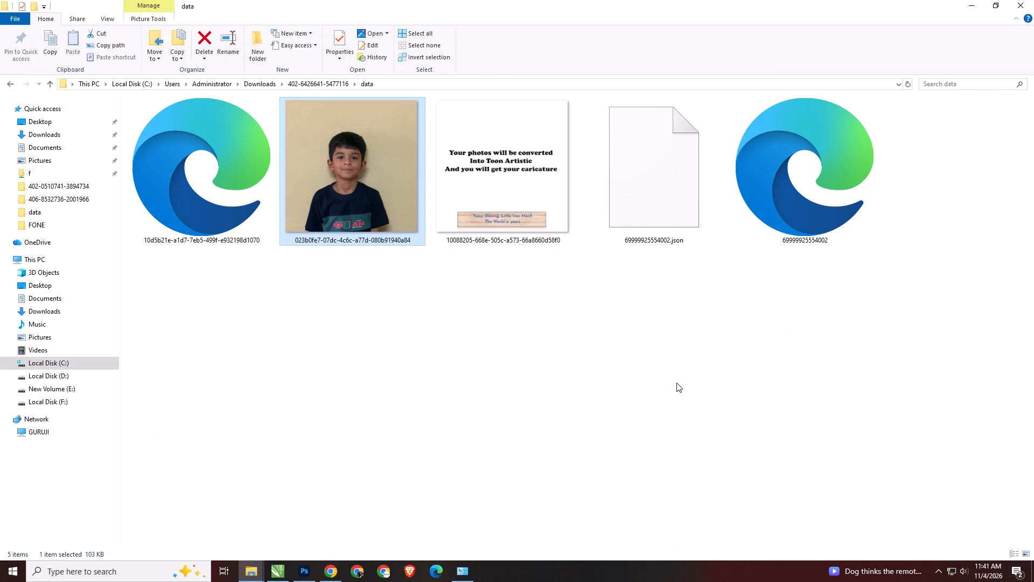
pyautogui.press('F2')
pyautogui.hotkey('ctrl', 'v')
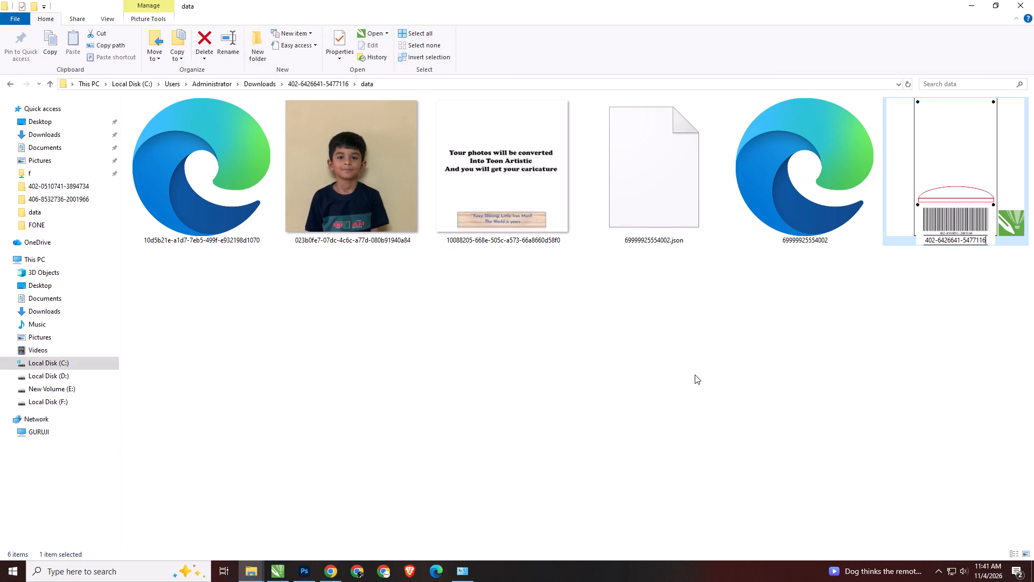
pyautogui.press('Return')
pyautogui.press('Return')
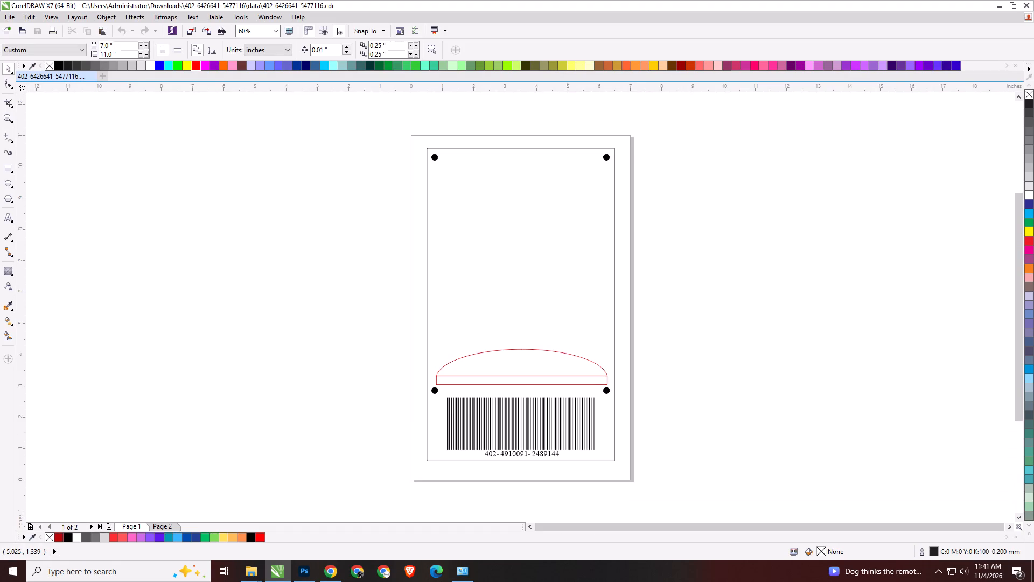
pyautogui.doubleClick(556, 421)
pyautogui.hotkey('ctrl', 'v')
pyautogui.press('Return')
pyautogui.press('Return')
pyautogui.press('Return')
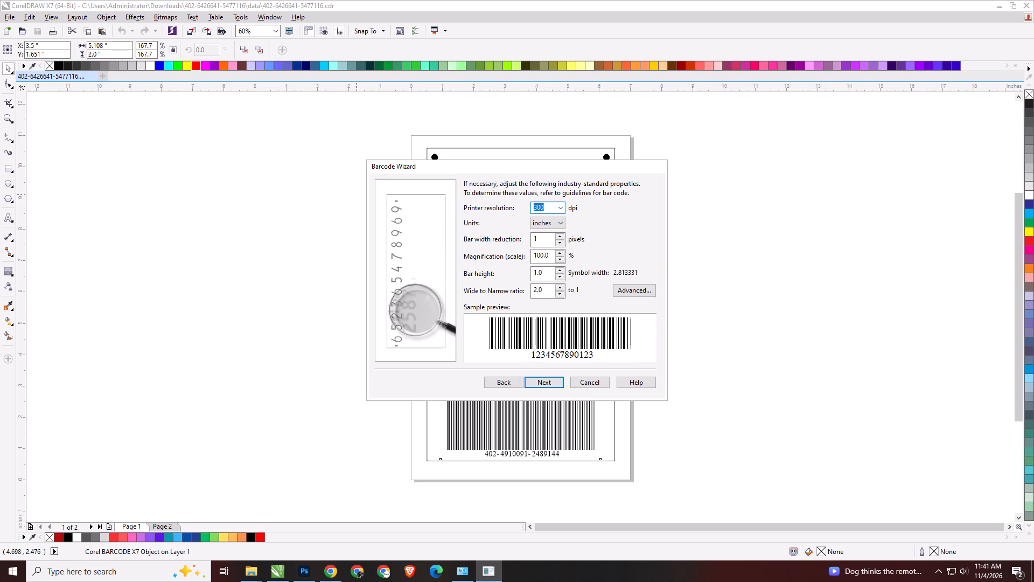
pyautogui.press('Return')
pyautogui.press('Return')
pyautogui.press('Return')
pyautogui.press('Return')
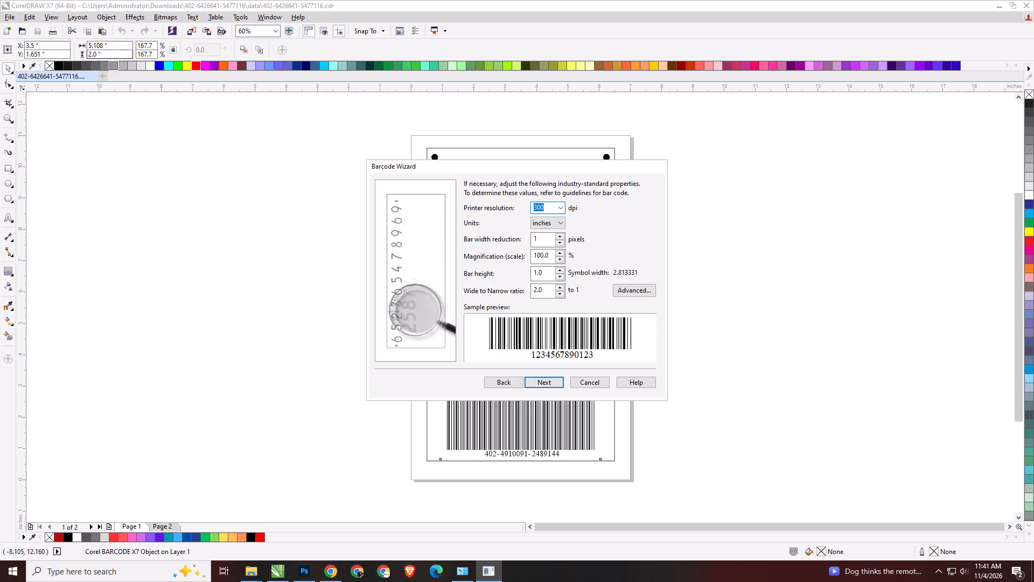
# Set the barcode's height to 2 inches.
pyautogui.click(114, 52)
pyautogui.hotkey('ctrl', 'a')
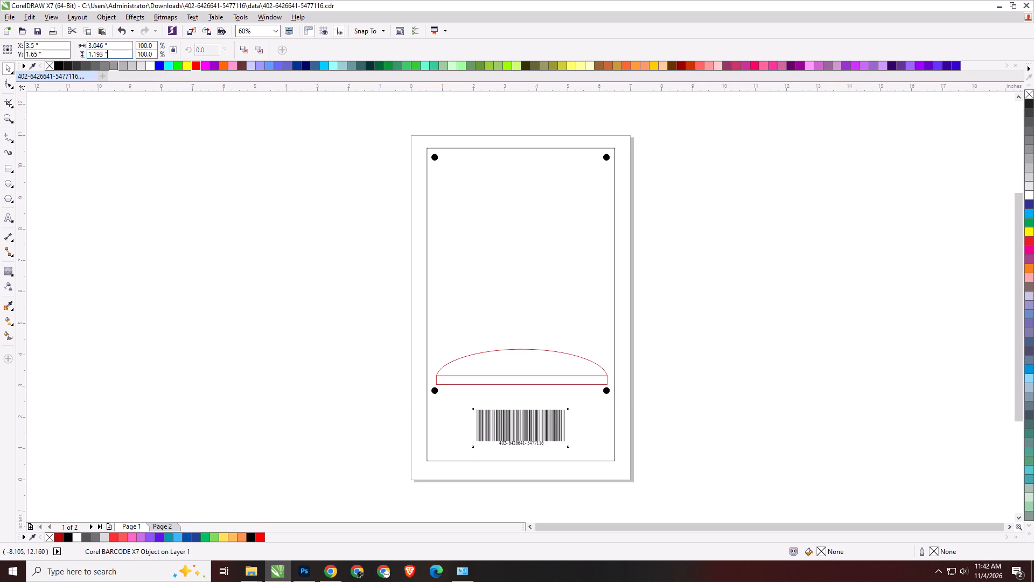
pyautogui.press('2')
pyautogui.press('Return')
# Go to page 2 with the NAME nameplate and switch from CorelDRAW to File Explorer.
pyautogui.press('pagedown')
pyautogui.hotkey('alt', 'Tab')
pyautogui.hotkey('alt', 'Tab')
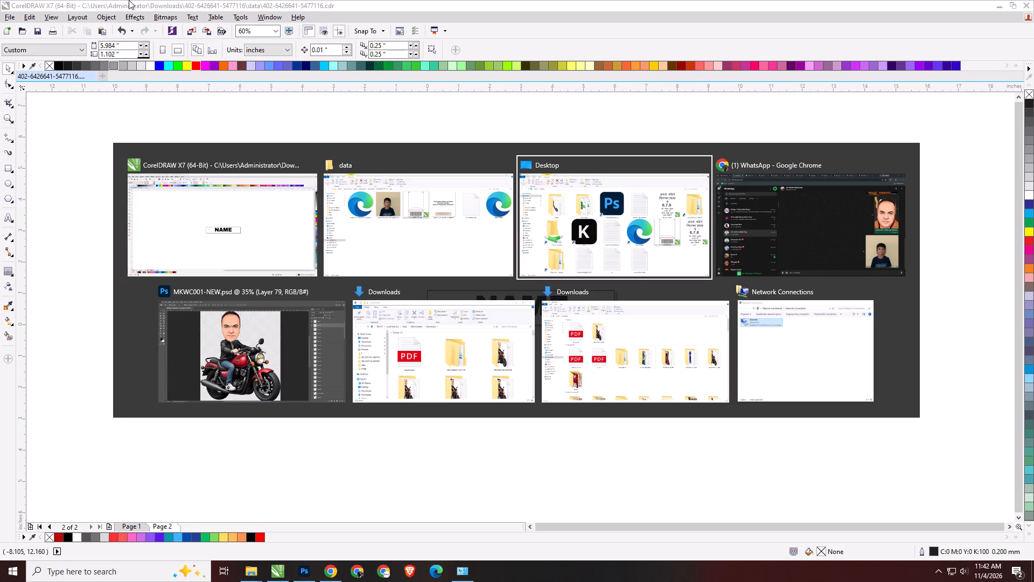
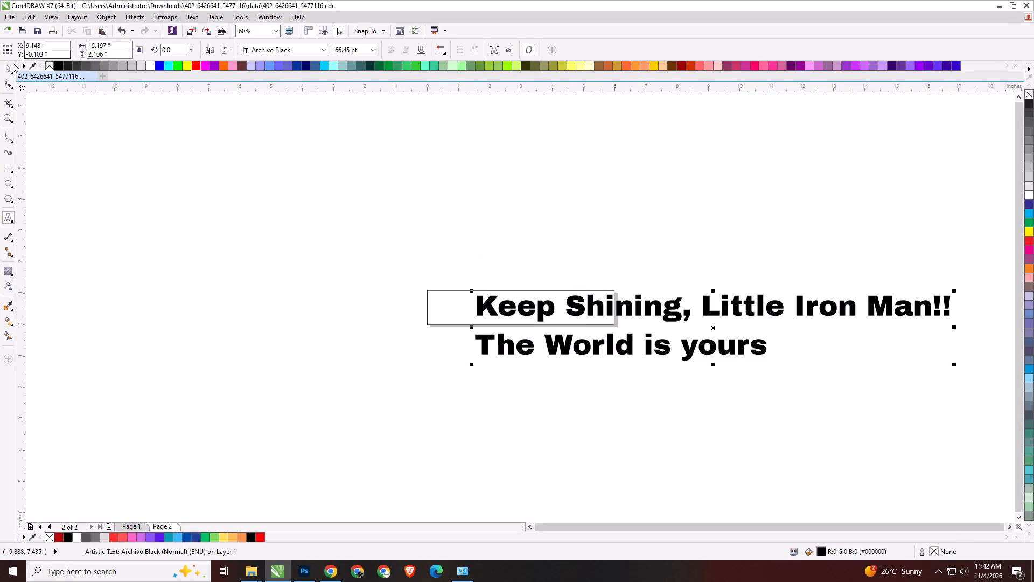
# Centre-align the two-line nameplate text "Keep Shining, Little Iron Man!! The World is yours" on page 2.
pyautogui.hotkey('ctrl', 'e')
pyautogui.click(5, 67)
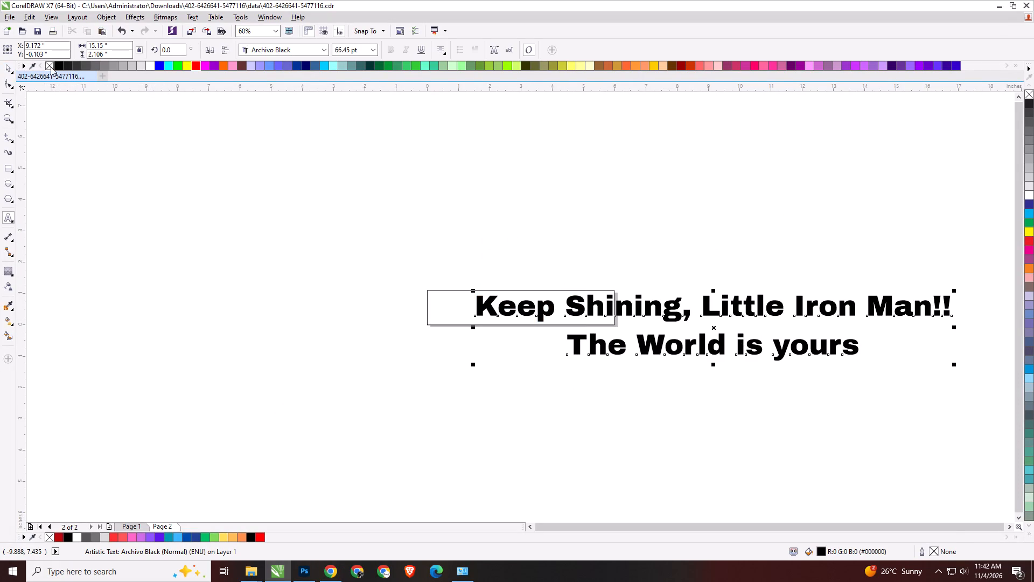
# Switch to the Amazon order page in Chrome to check the customisation's font, colour and text against the CorelDRAW nameplate.
pyautogui.hotkey('alt', 'Tab')
pyautogui.hotkey('alt', 'Tab')
pyautogui.hotkey('alt', 'Tab')
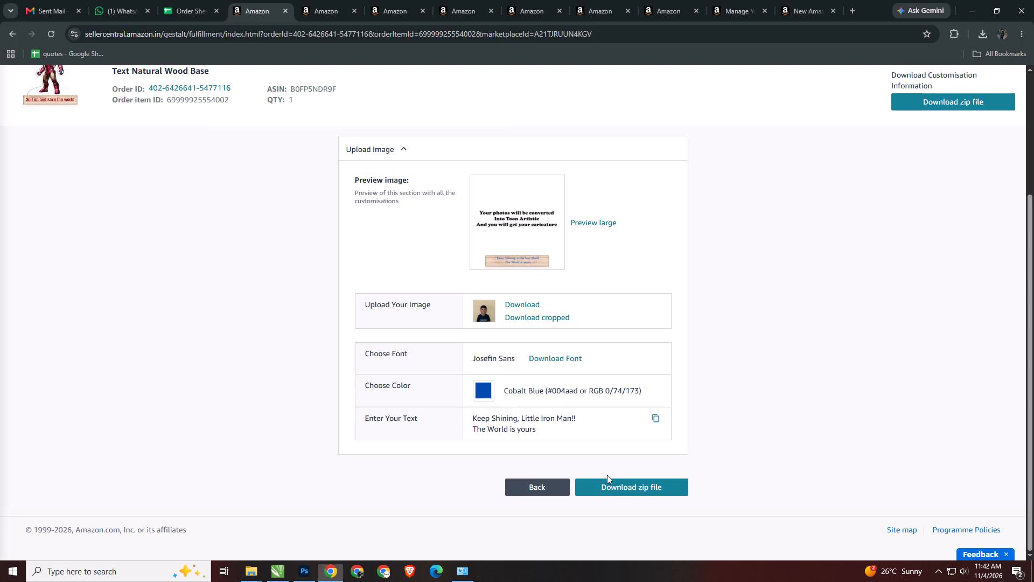
# In CorelDRAW, colour the selected name-plate text cobalt blue #004AAD and set its font to Josefin Sans Thin.
pyautogui.hotkey('alt', 'Tab')
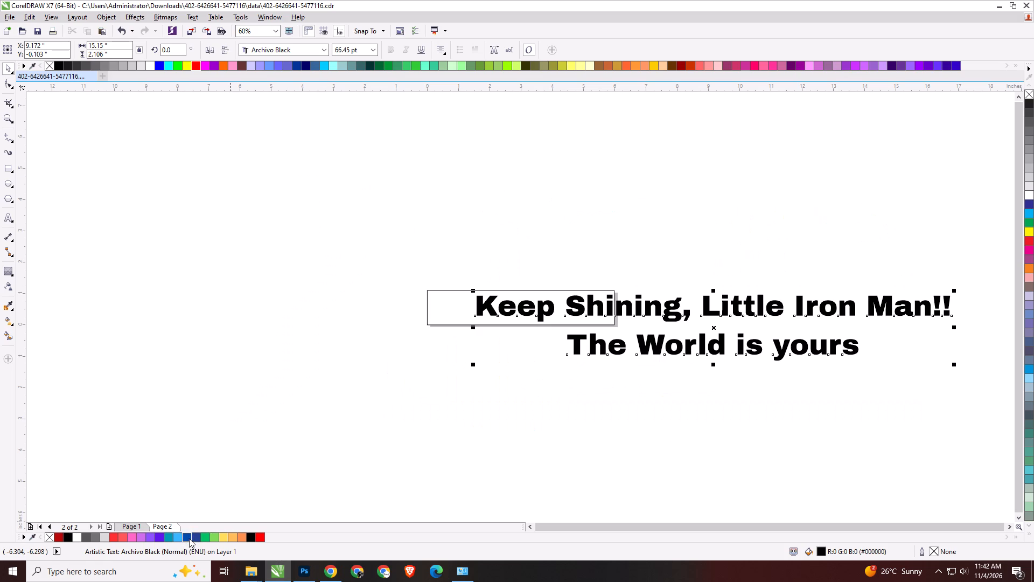
pyautogui.click(190, 538)
pyautogui.click(273, 51)
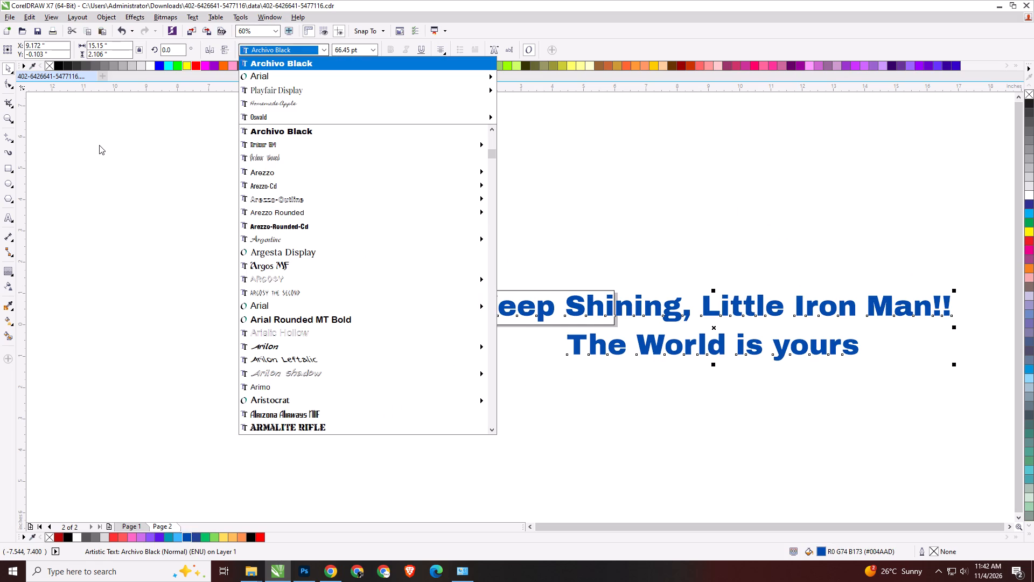
pyautogui.write('josefin')
pyautogui.press('Return')
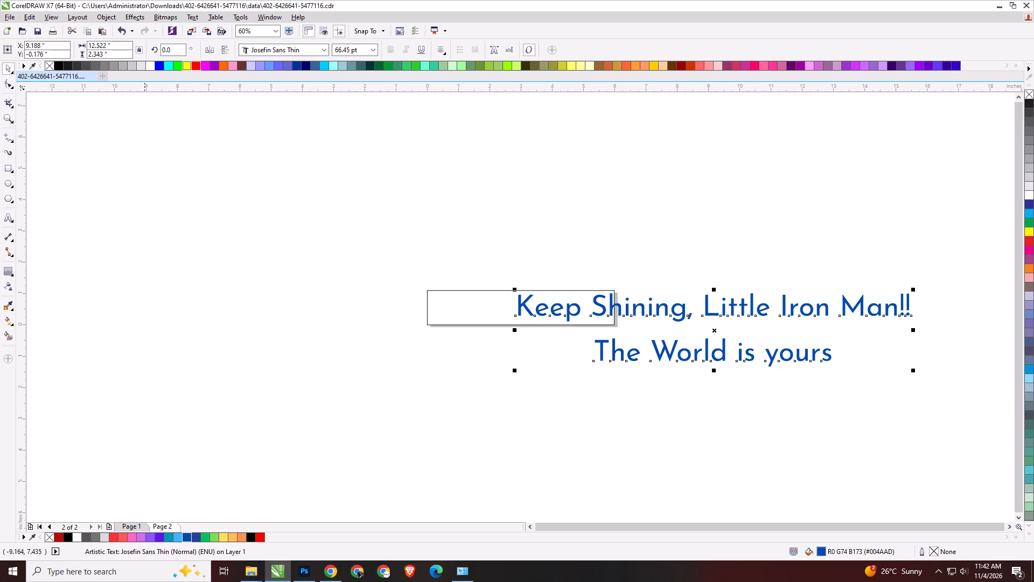
# Scale the two-line text down to about 5.18 in wide and centre it on the name-plate rectangle.
pyautogui.scroll(-1, 245, 258)
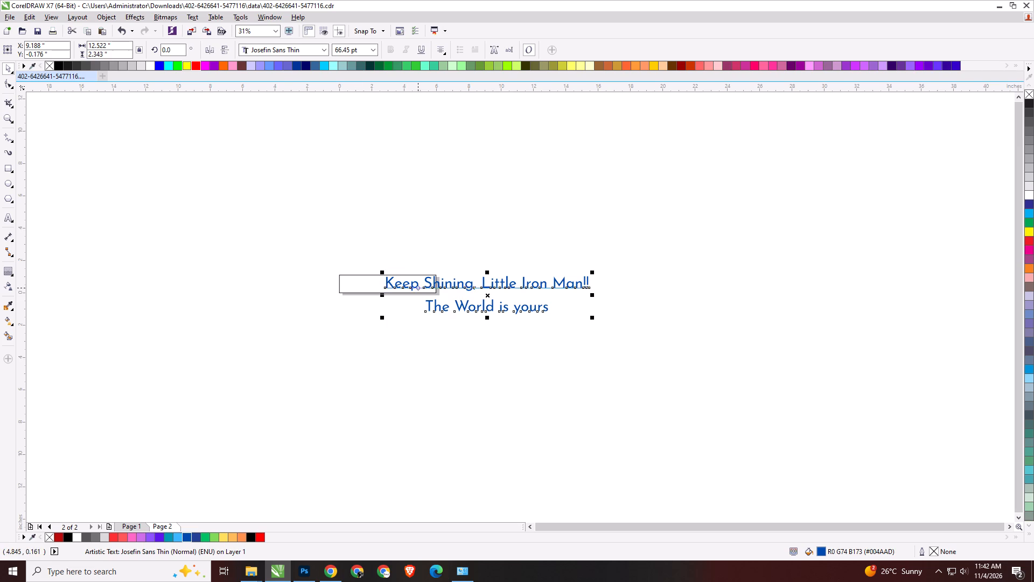
pyautogui.scroll(1, 418, 288)
pyautogui.moveTo(766, 344); pyautogui.dragTo(748, 348)
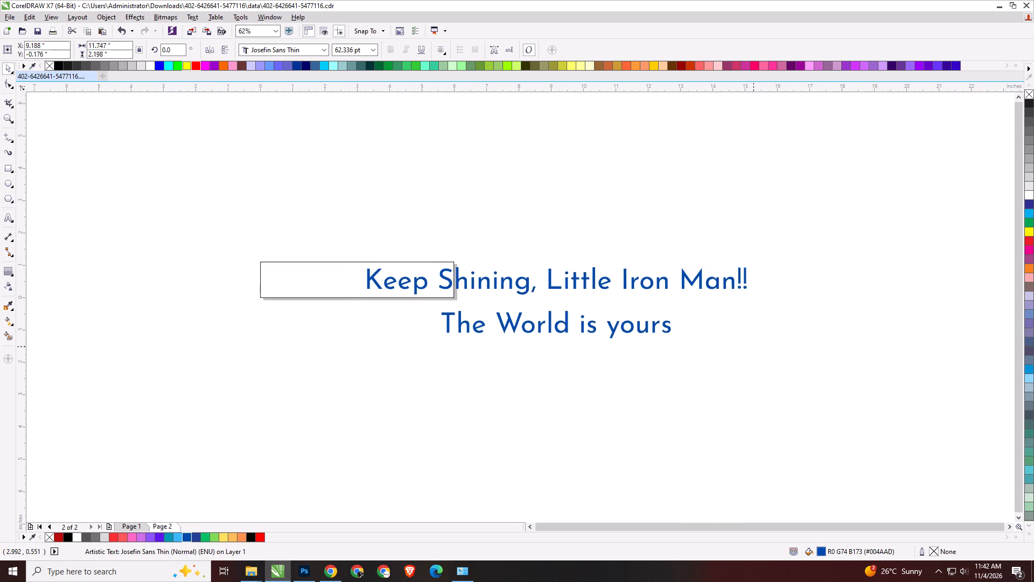
pyautogui.moveTo(748, 348); pyautogui.dragTo(647, 363)
pyautogui.hotkey('ctrl', 'a')
pyautogui.write('ce')
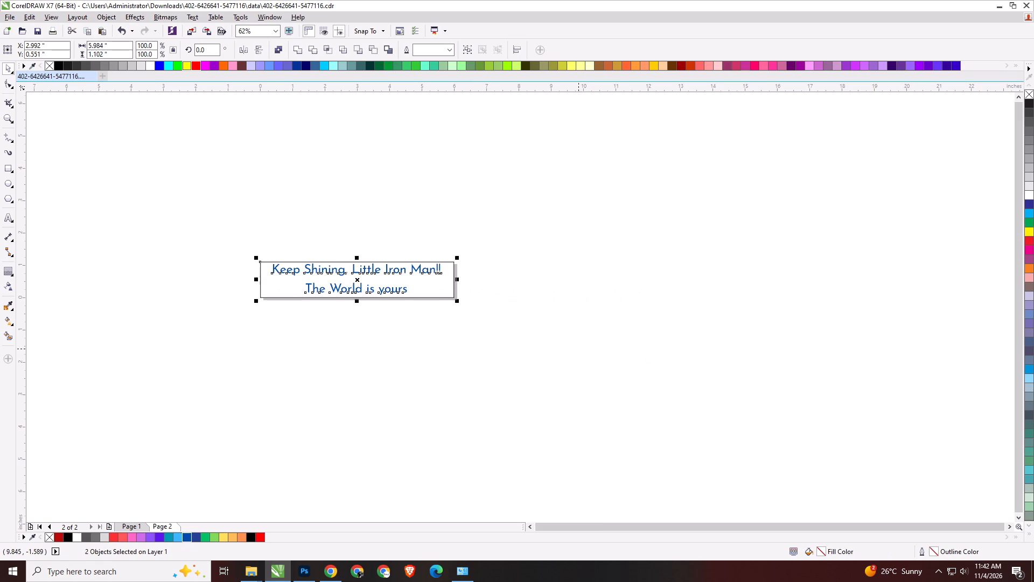
pyautogui.click(578, 349)
# Tighten the line spacing between the two text lines and re-centre the text in the name-plate rectangle.
pyautogui.scroll(2, 261, 258)
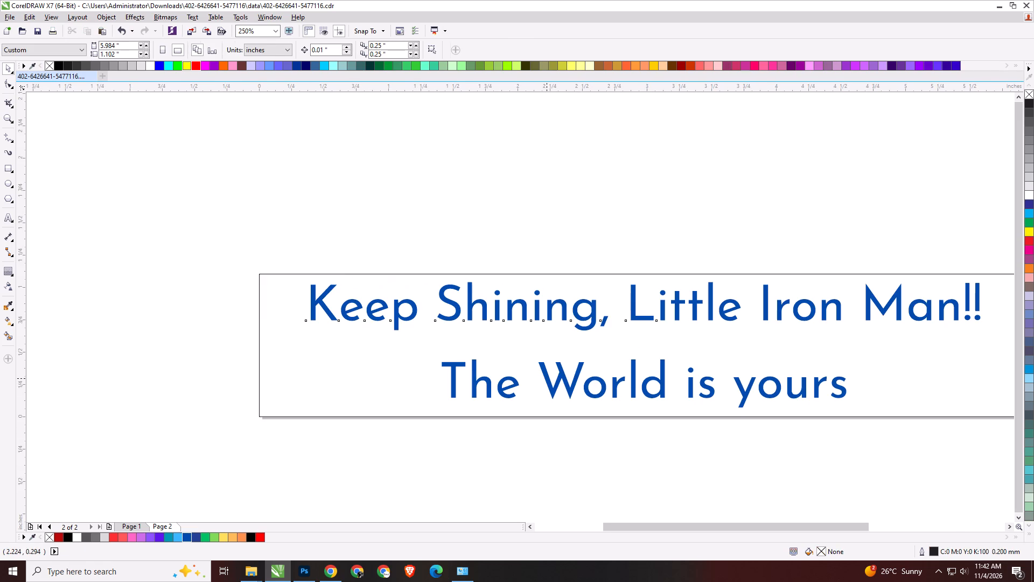
pyautogui.click(547, 378)
pyautogui.scroll(-1, 399, 322)
pyautogui.scroll(1, 522, 359)
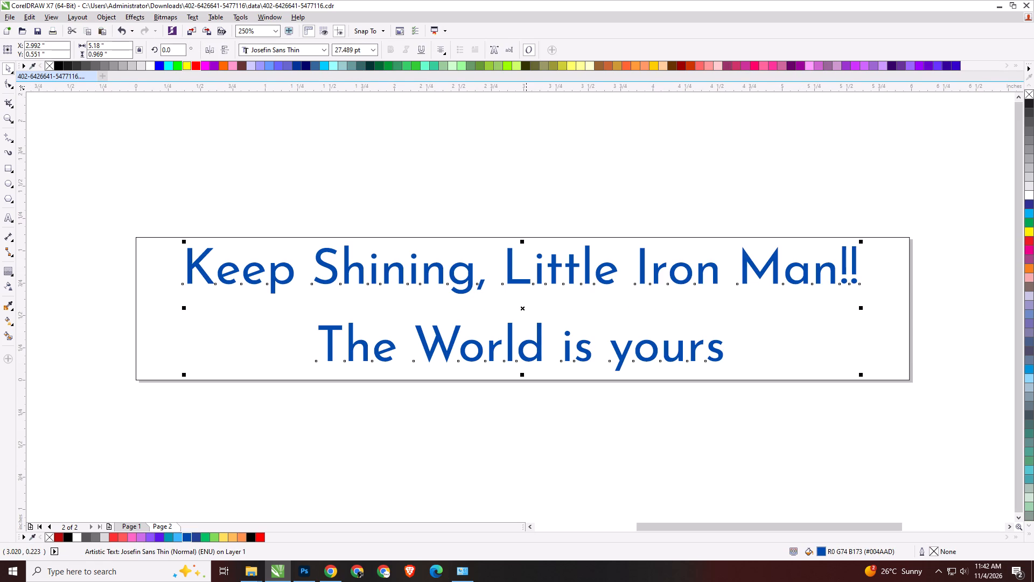
pyautogui.press('F10')
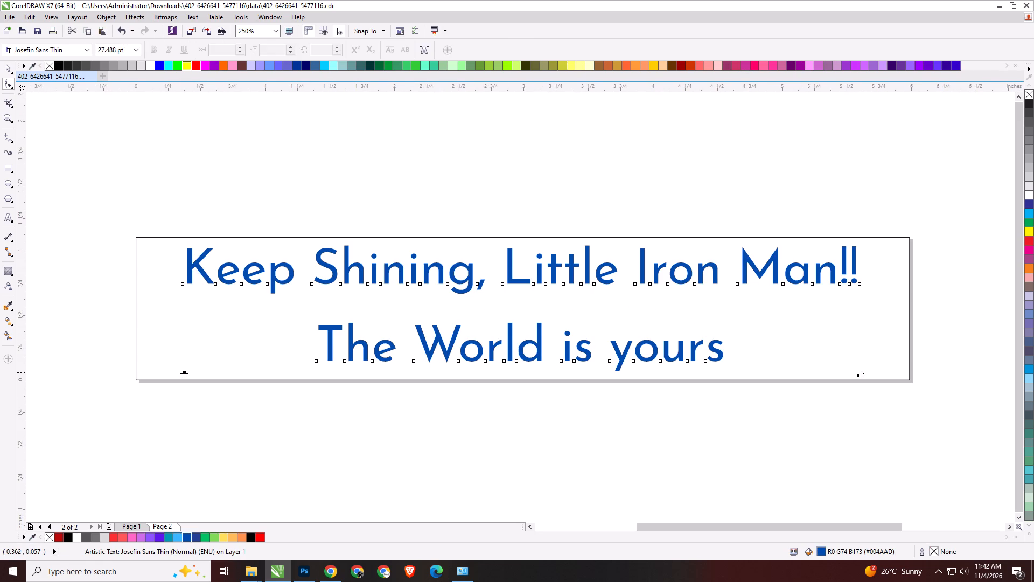
pyautogui.moveTo(184, 372); pyautogui.dragTo(193, 340)
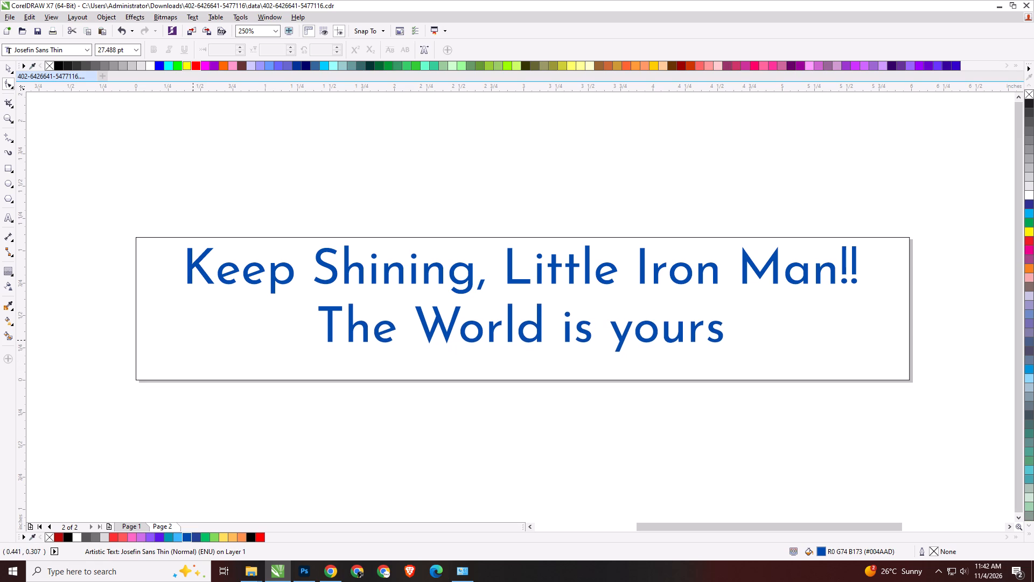
pyautogui.moveTo(193, 340); pyautogui.dragTo(193, 338)
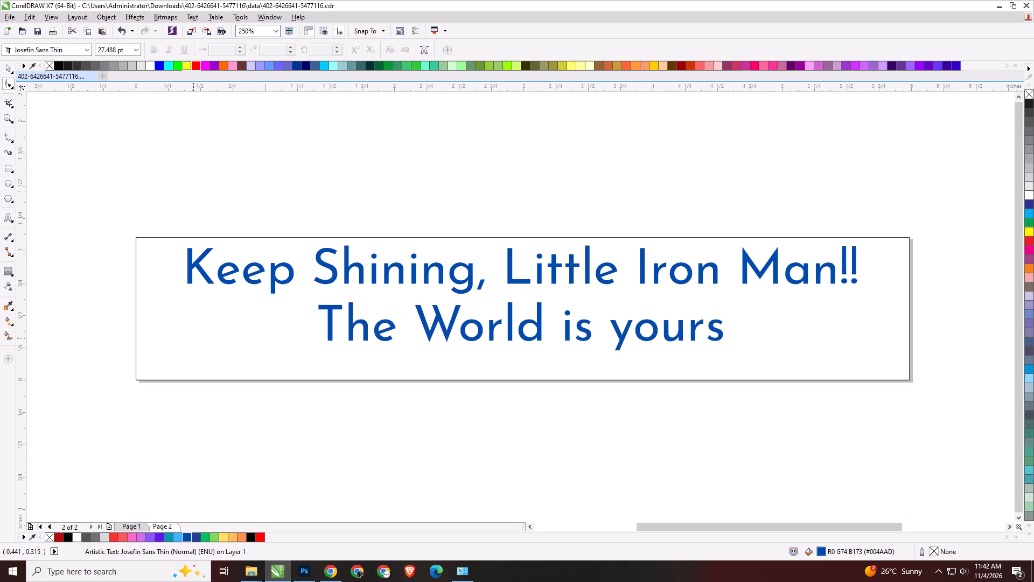
pyautogui.moveTo(193, 338); pyautogui.dragTo(197, 341)
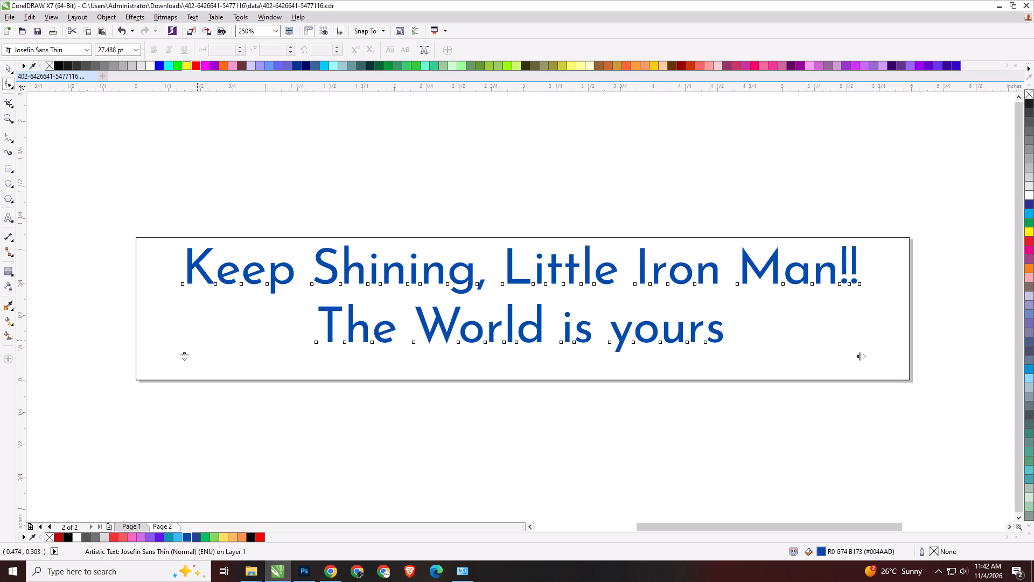
pyautogui.press('space')
pyautogui.hotkey('ctrl', 'a')
pyautogui.press('c')
pyautogui.press('e')
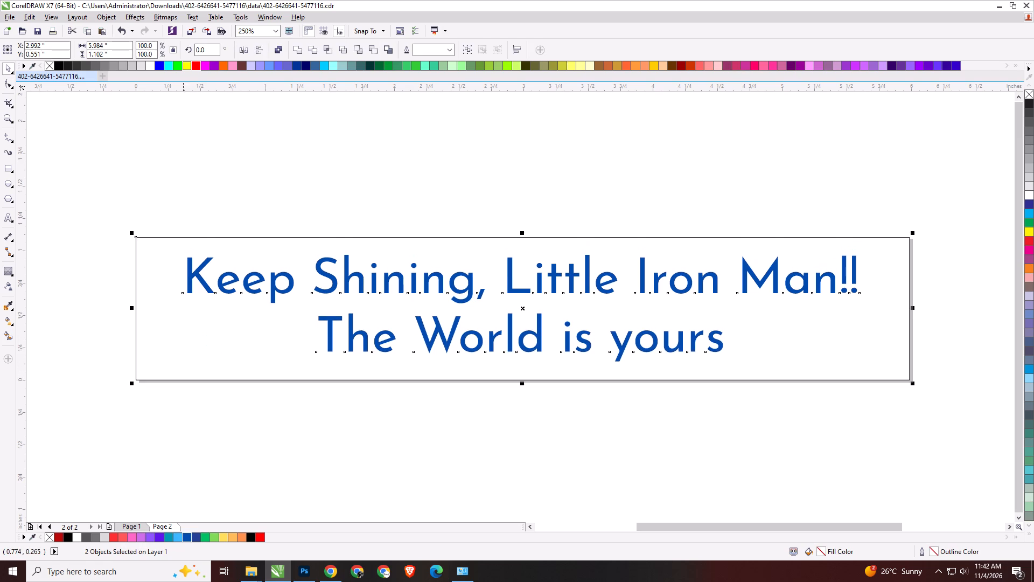
# Align the text and rectangle to their common centre again and remove the outline from both.
pyautogui.click(195, 142)
pyautogui.moveTo(173, 207); pyautogui.dragTo(888, 390)
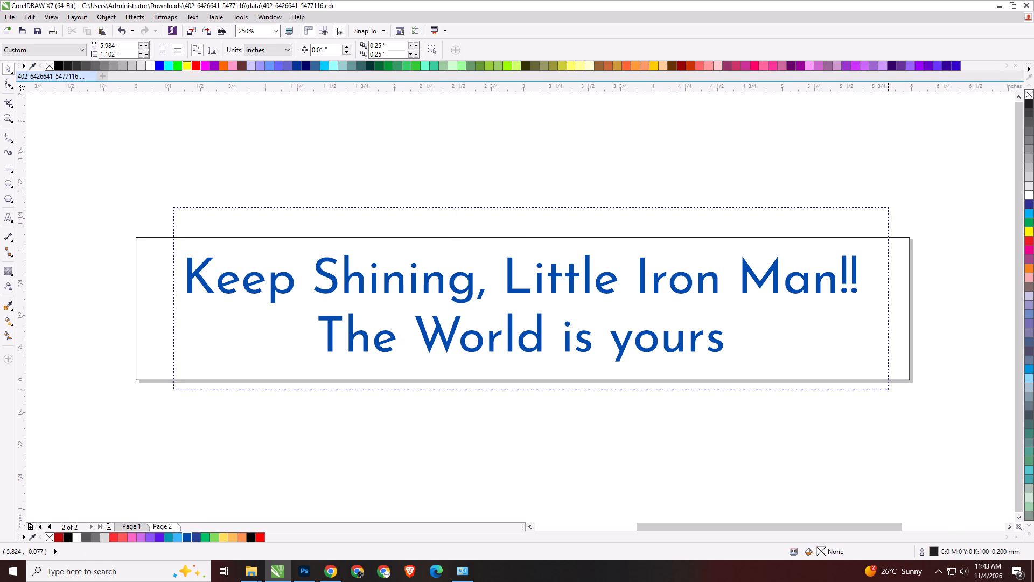
pyautogui.moveTo(888, 390); pyautogui.dragTo(886, 391)
pyautogui.hotkey('ctrl', 'a')
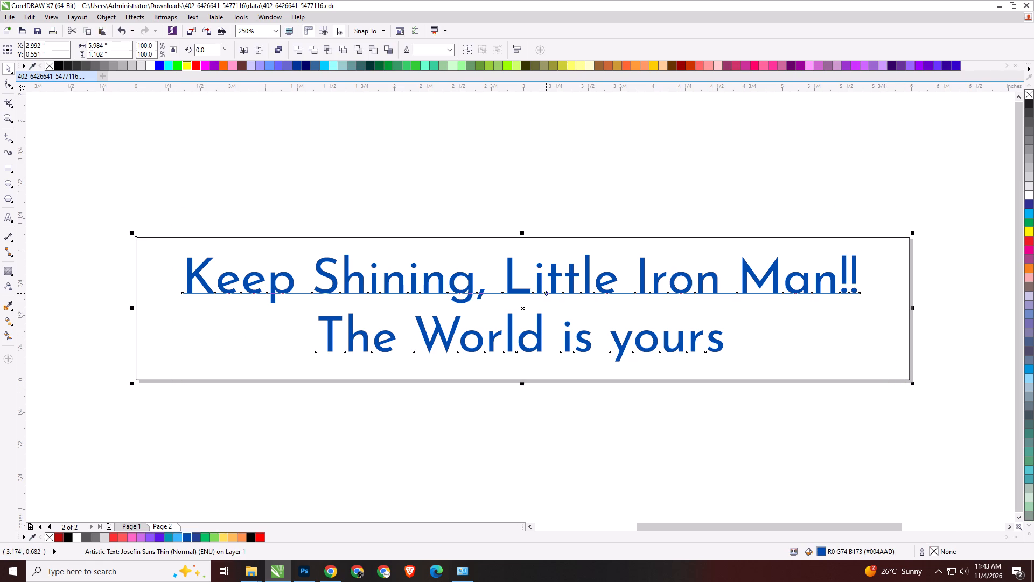
pyautogui.press('c')
pyautogui.press('e')
pyautogui.rightClick(52, 67)
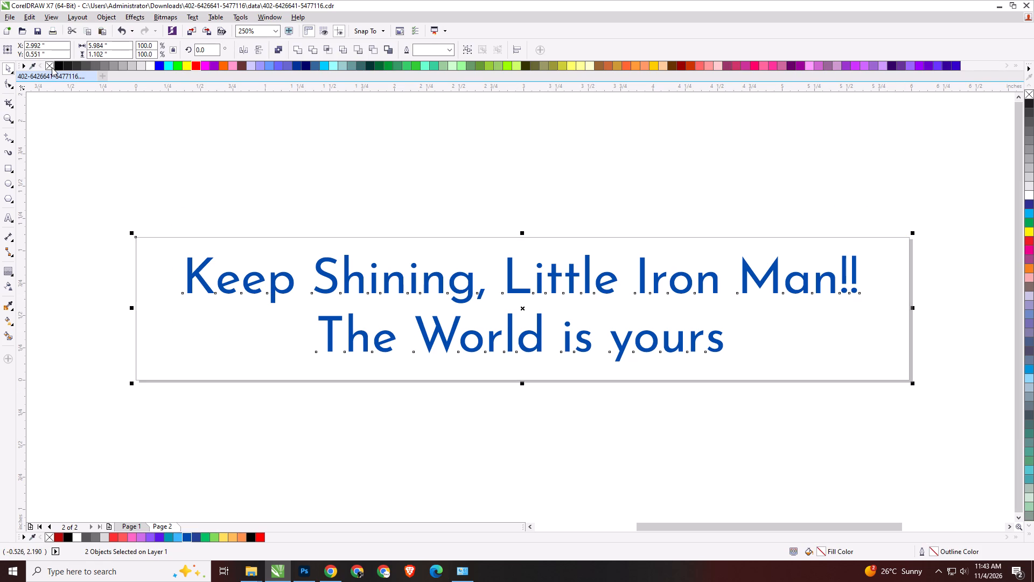
pyautogui.hotkey('ctrl', 'e')
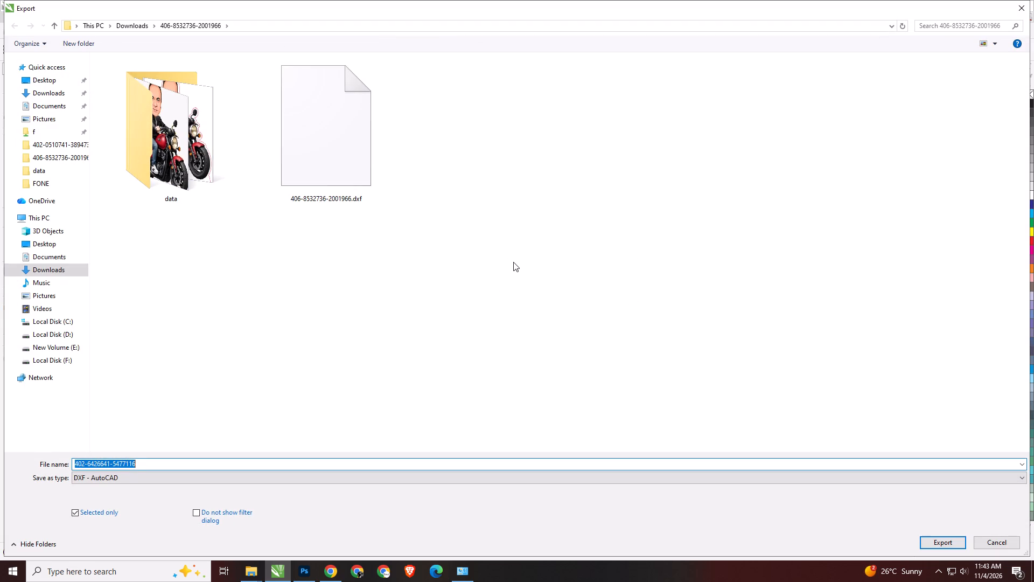
pyautogui.click(513, 262)
pyautogui.press('BackSpace')
pyautogui.doubleClick(186, 172)
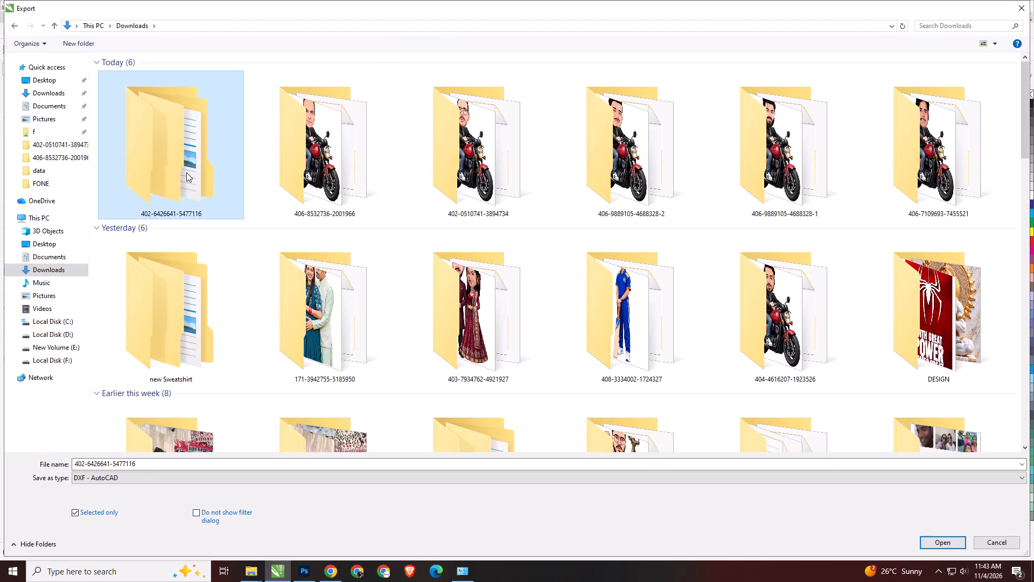
pyautogui.click(293, 229)
pyautogui.rightClick(294, 229)
pyautogui.moveTo(339, 236); pyautogui.dragTo(353, 236)
pyautogui.click(459, 236)
pyautogui.click(322, 347)
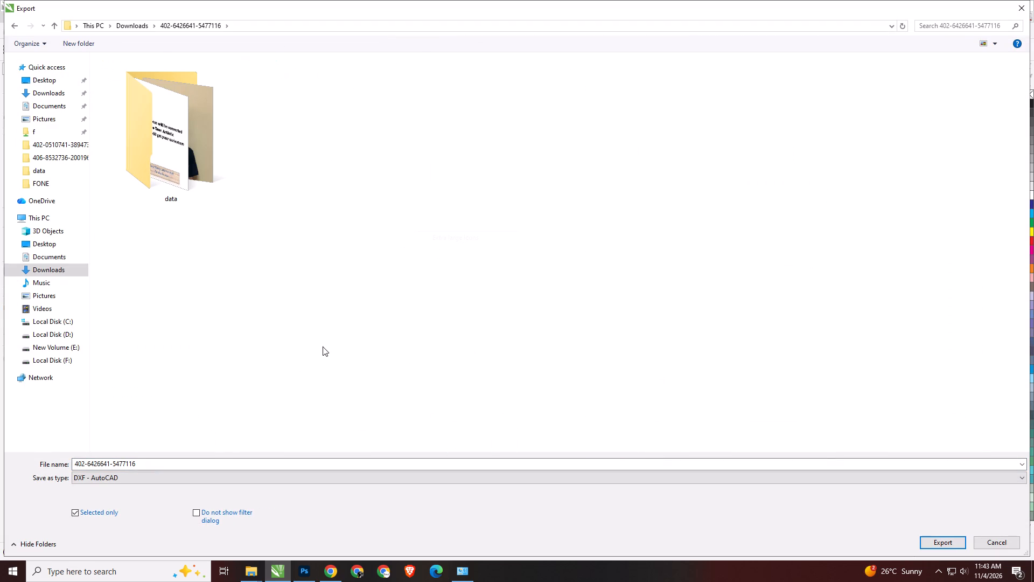
pyautogui.click(182, 474)
pyautogui.click(80, 247)
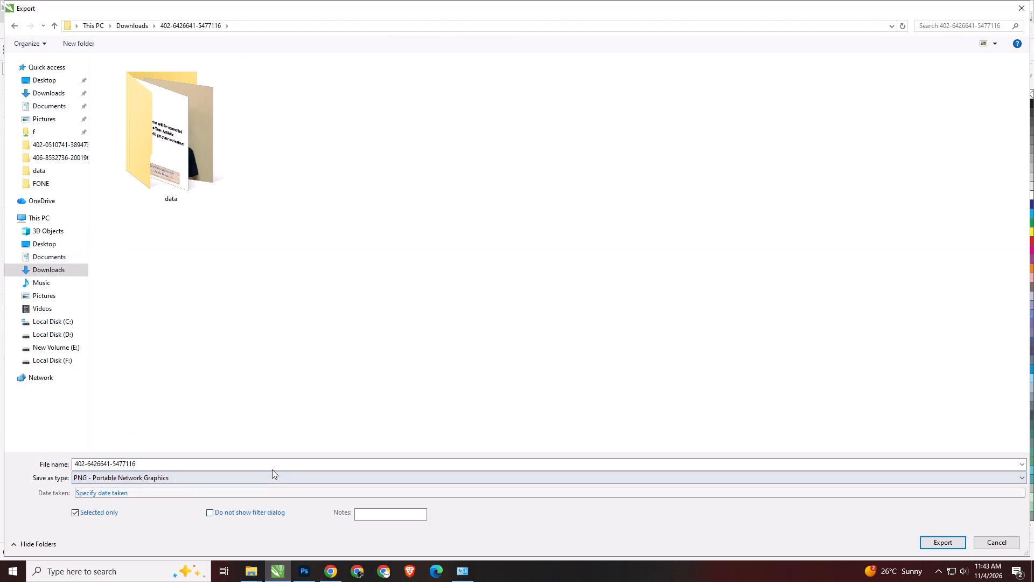
pyautogui.click(272, 462)
pyautogui.press('Right')
pyautogui.press('space')
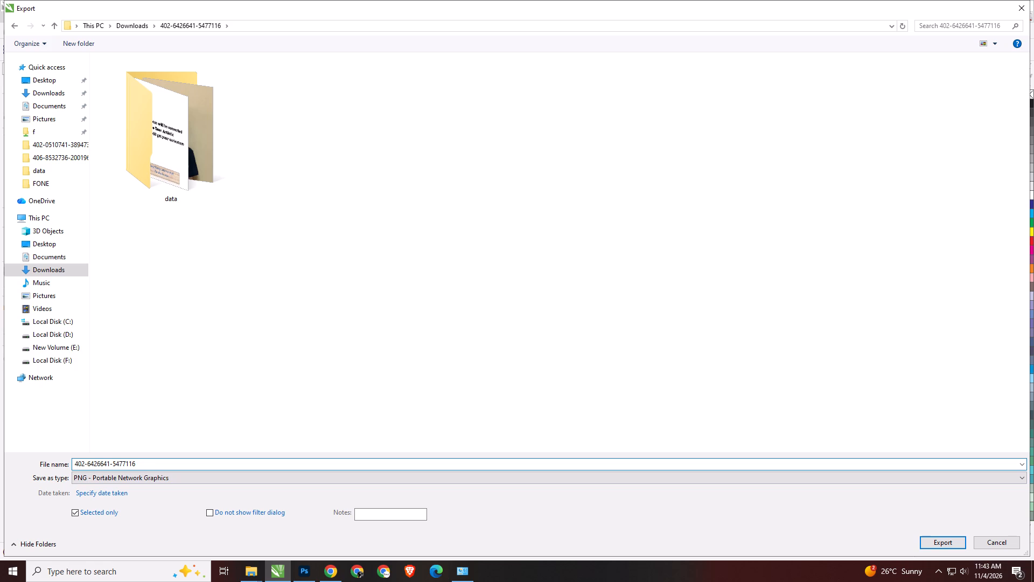
pyautogui.write('Name')
pyautogui.press('space')
pyautogui.write('Plate')
pyautogui.press('space')
pyautogui.press('Return')
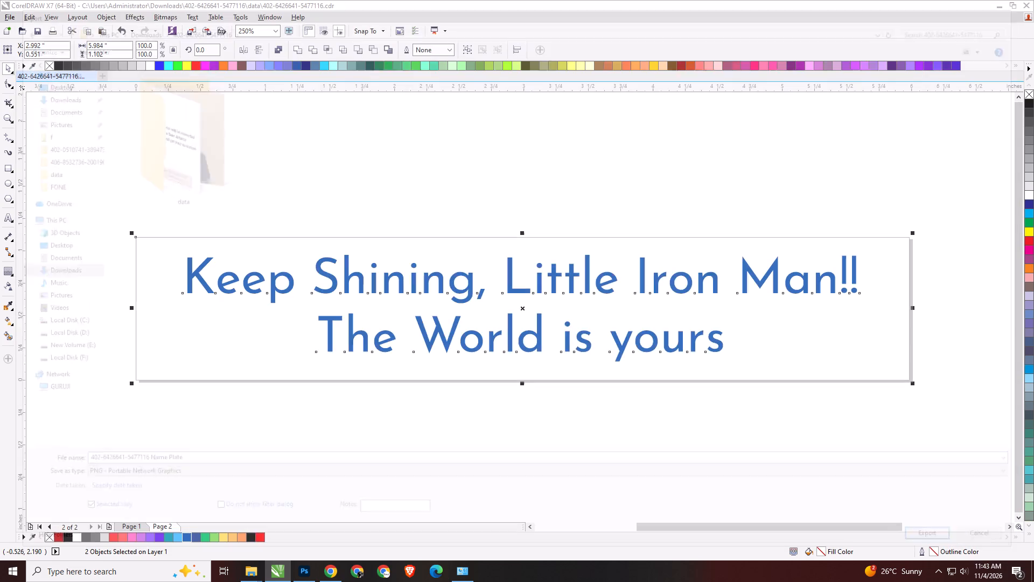
pyautogui.press('Return')
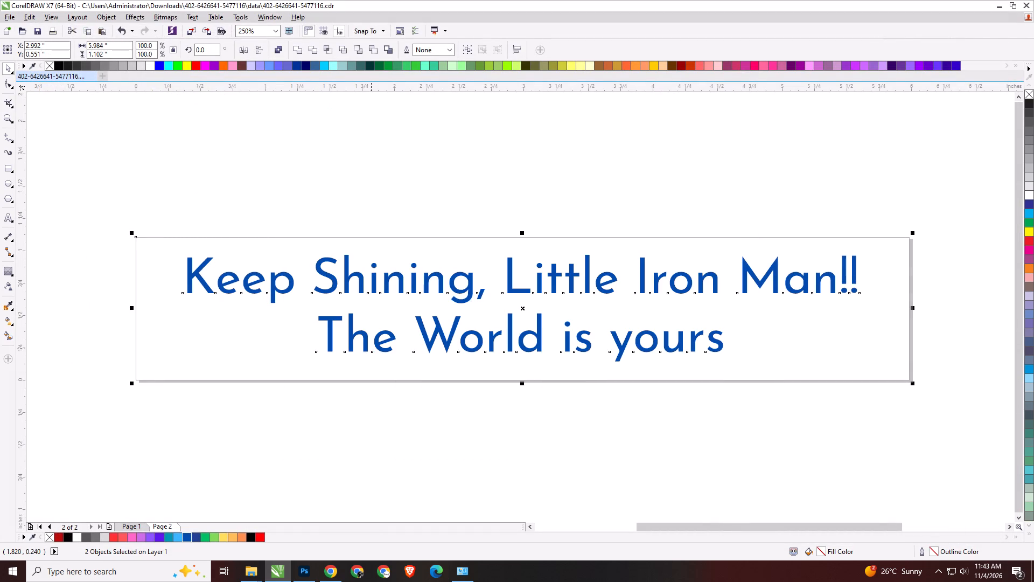
# Save the CorelDRAW file and go to page 1 with the barcode cut layout.
pyautogui.hotkey('ctrl', 's')
pyautogui.hotkey('ctrl', 's')
pyautogui.press('pageup')
pyautogui.press('F4')
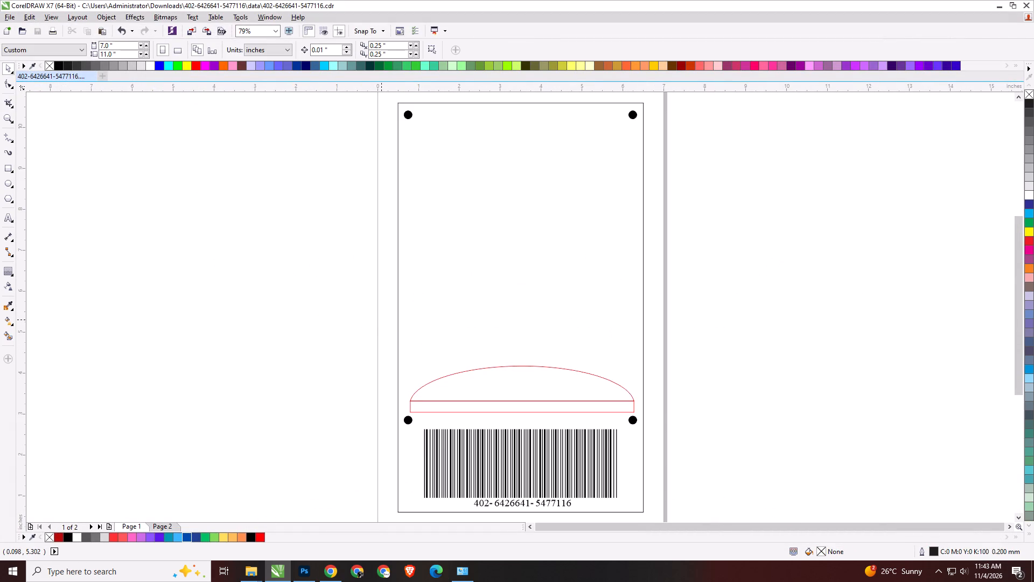
# Switch to the order's data folder in File Explorer to look over its customer files.
pyautogui.hotkey('alt', 'Tab')
pyautogui.hotkey('alt', 'Tab')
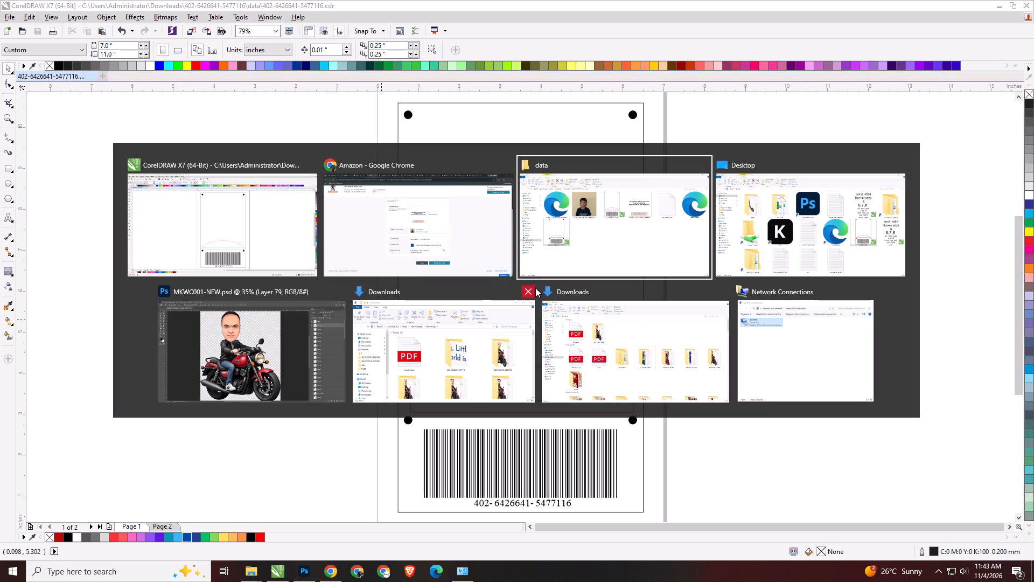
pyautogui.keyDown('alt'); pyautogui.click(623, 248); pyautogui.keyUp('alt')
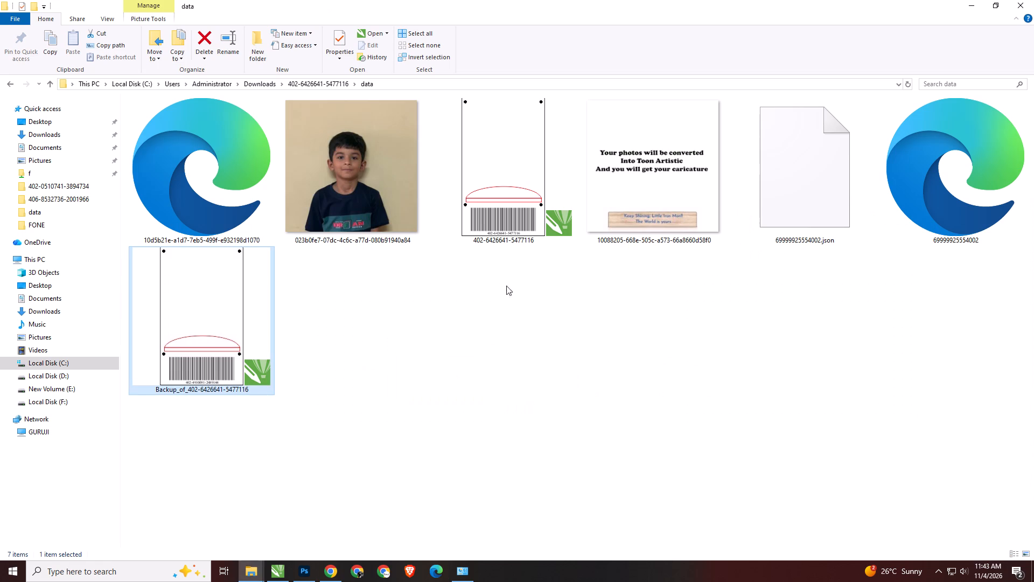
pyautogui.click(487, 359)
pyautogui.hotkey('alt', 'Tab')
pyautogui.hotkey('alt', 'Tab')
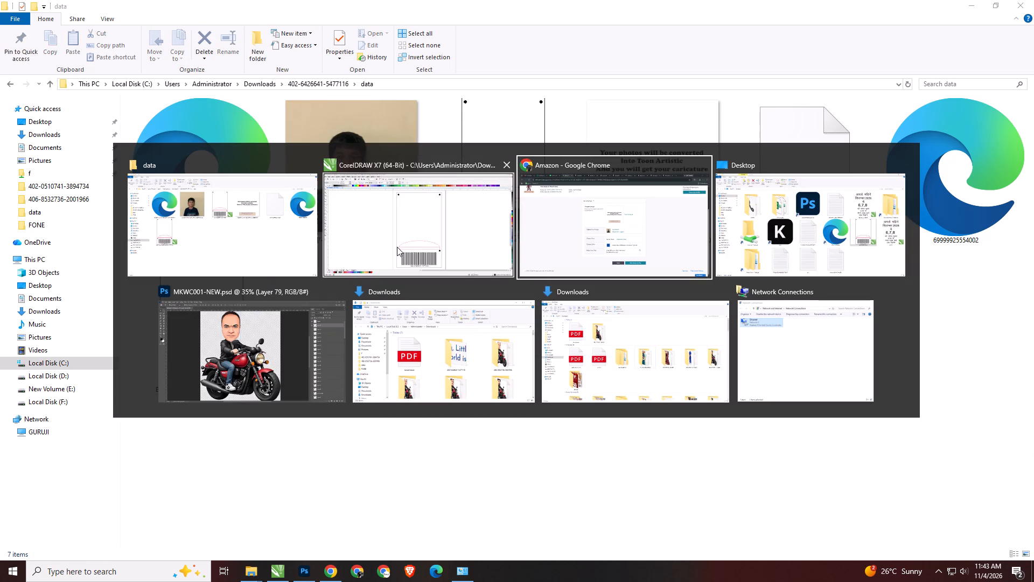
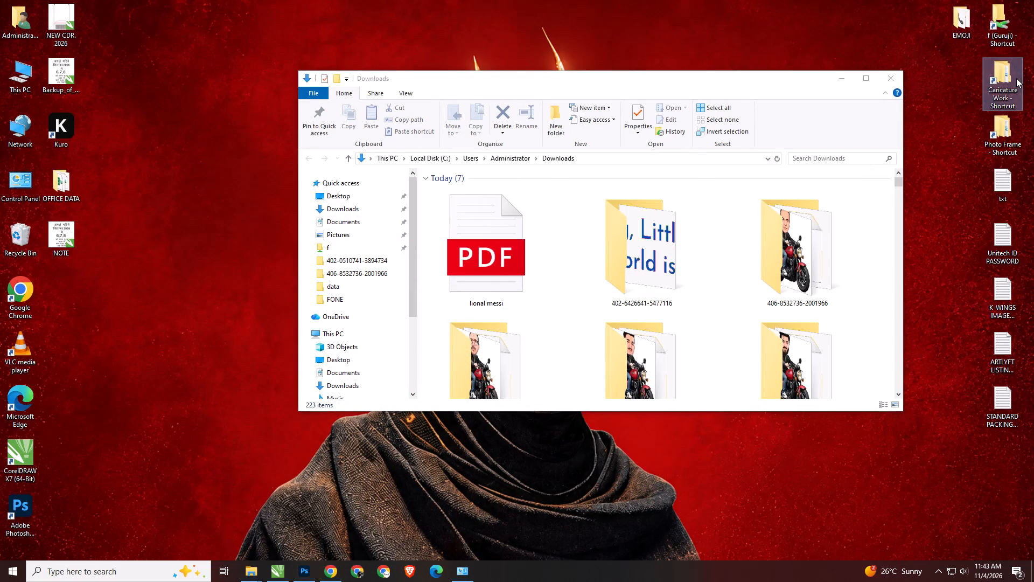
# Find the MKWC0126 Iron Man design in the shared Caricature Work folder and open its PSD in Photoshop.
pyautogui.click(870, 92)
pyautogui.scroll(-6, 535, 291)
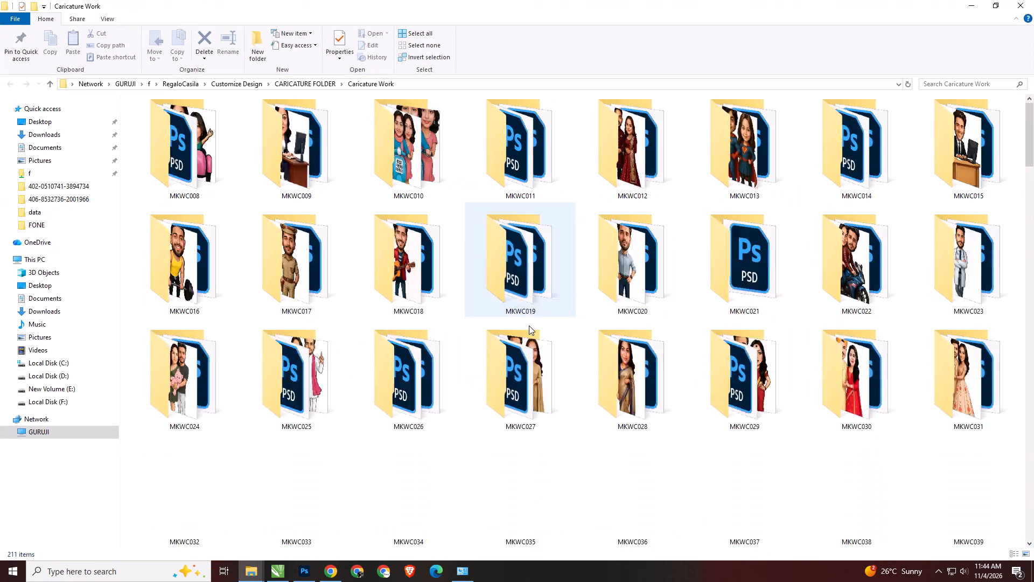
pyautogui.scroll(-6, 530, 317)
pyautogui.scroll(-2, 741, 418)
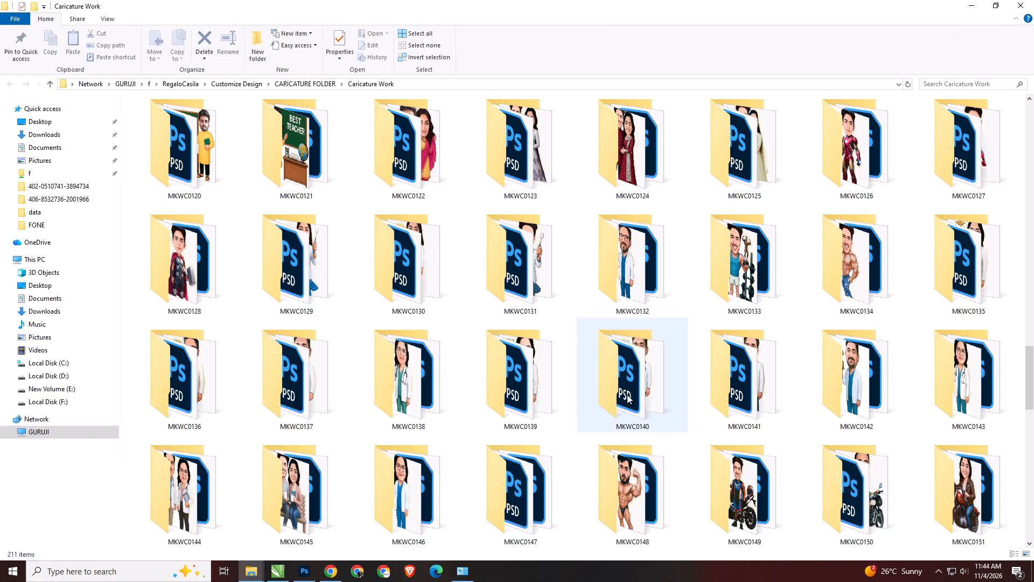
pyautogui.doubleClick(869, 155)
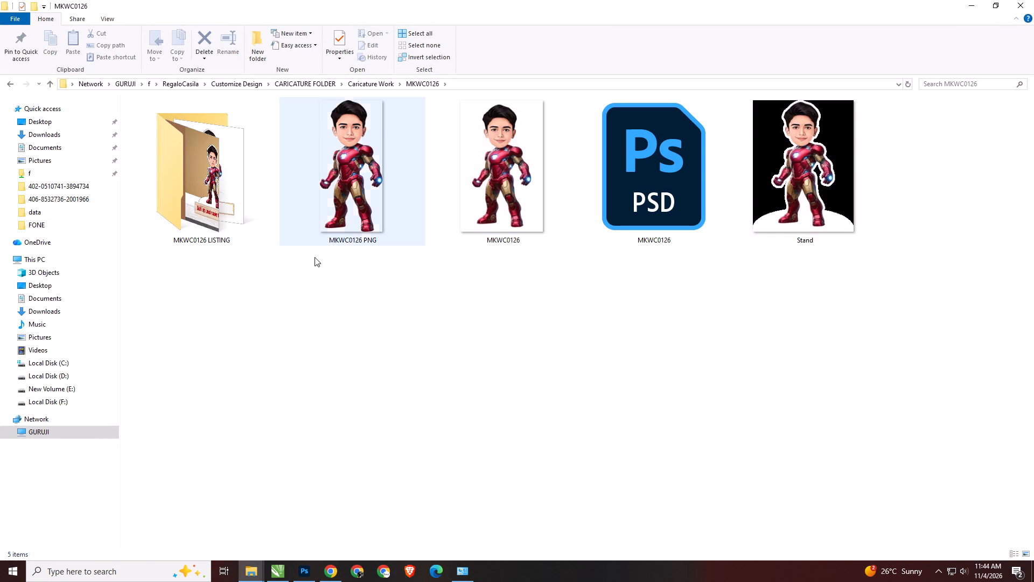
pyautogui.moveTo(391, 355); pyautogui.dragTo(402, 352)
pyautogui.doubleClick(679, 210)
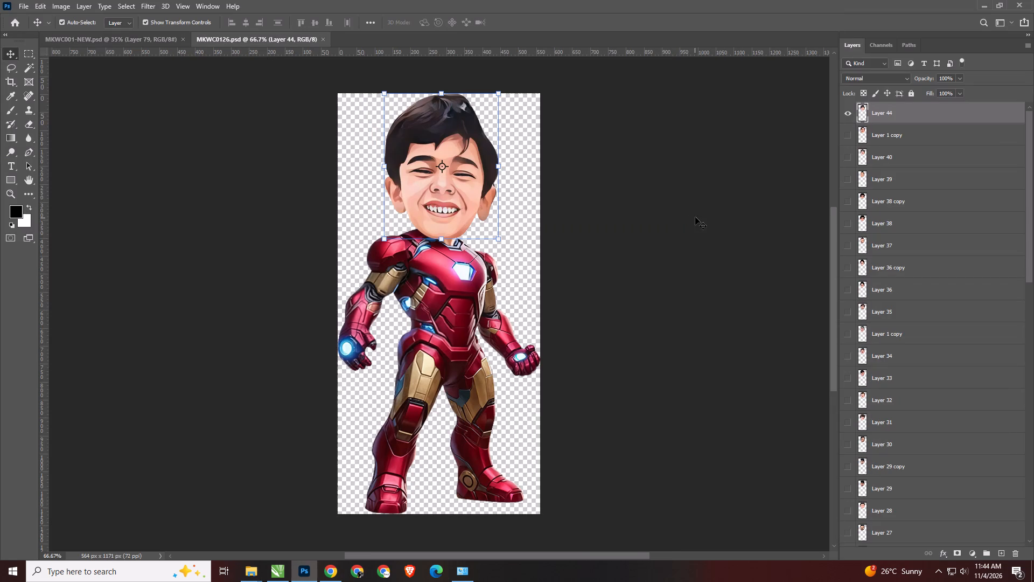
# Examine the boy's head and its join with the Iron Man body in the MKWC0126 design up close.
pyautogui.scroll(3, 452, 165)
pyautogui.press('space')
pyautogui.press('space')
pyautogui.press('space')
pyautogui.moveTo(452, 165); pyautogui.dragTo(488, 204)
pyautogui.scroll(2, 488, 204)
pyautogui.press('space')
pyautogui.click(488, 204)
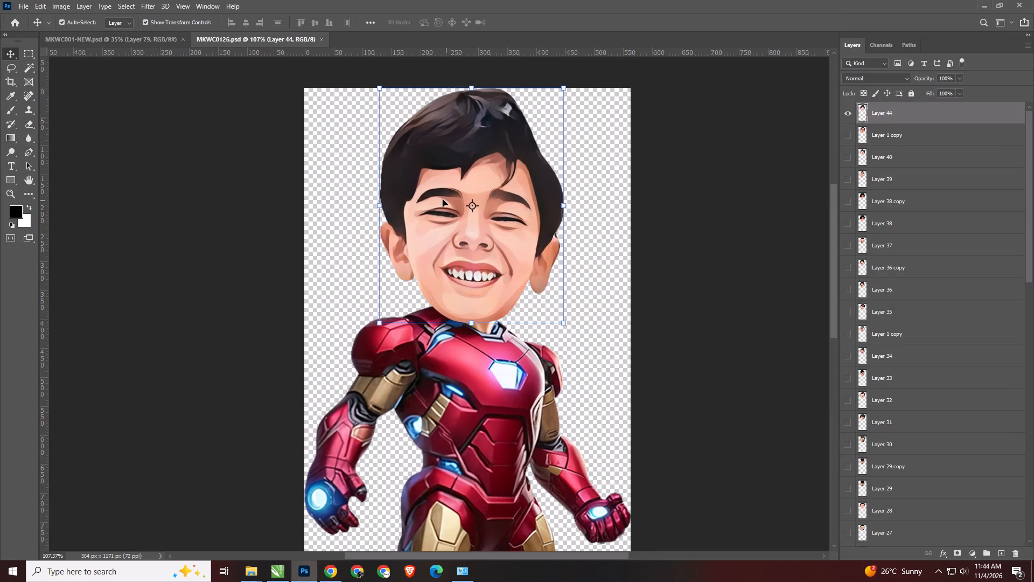
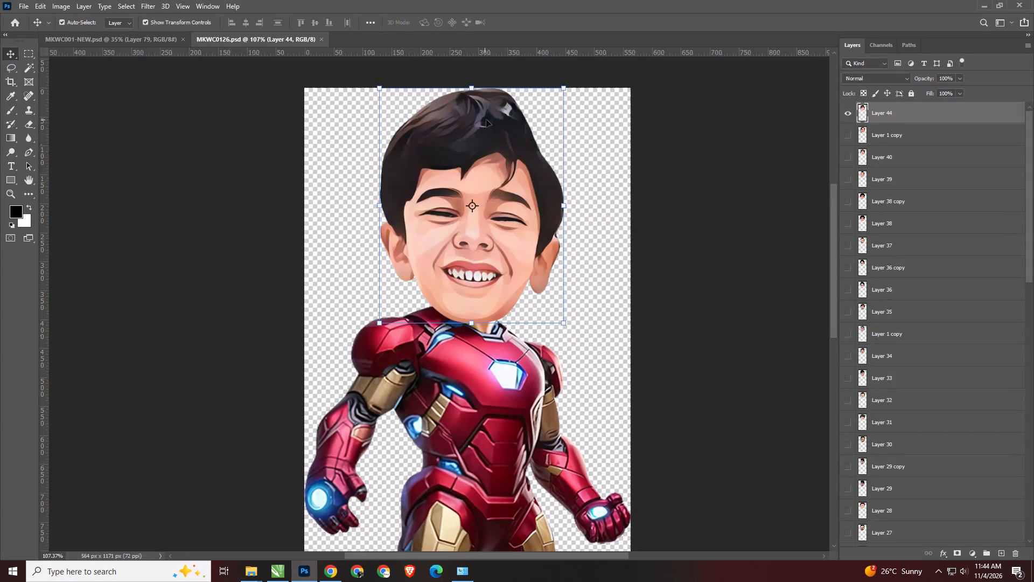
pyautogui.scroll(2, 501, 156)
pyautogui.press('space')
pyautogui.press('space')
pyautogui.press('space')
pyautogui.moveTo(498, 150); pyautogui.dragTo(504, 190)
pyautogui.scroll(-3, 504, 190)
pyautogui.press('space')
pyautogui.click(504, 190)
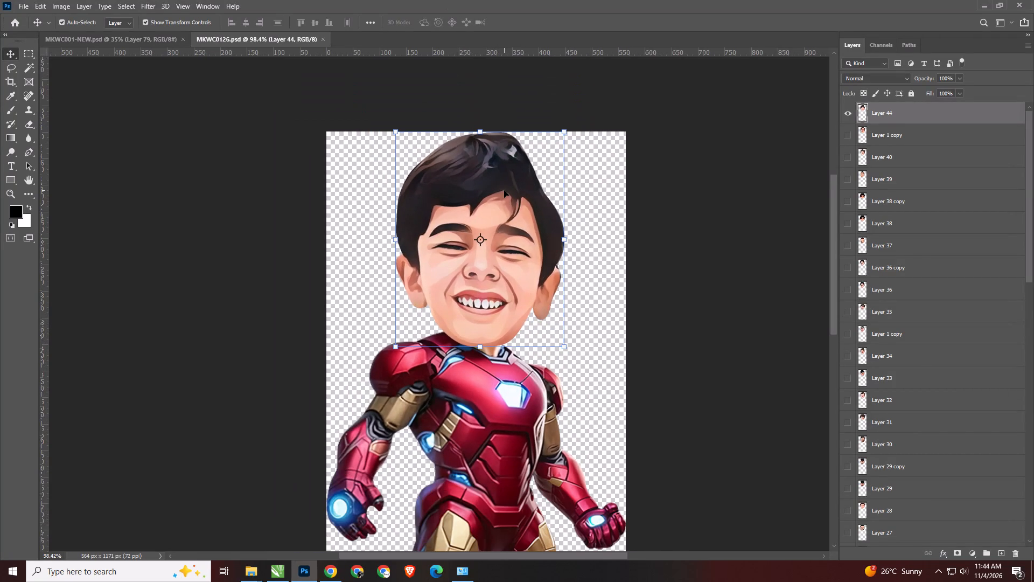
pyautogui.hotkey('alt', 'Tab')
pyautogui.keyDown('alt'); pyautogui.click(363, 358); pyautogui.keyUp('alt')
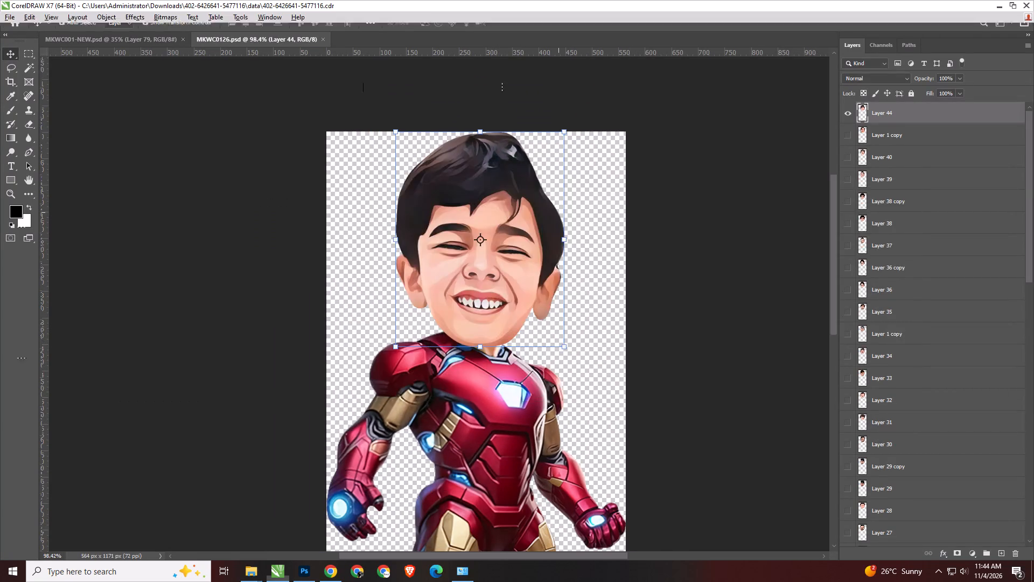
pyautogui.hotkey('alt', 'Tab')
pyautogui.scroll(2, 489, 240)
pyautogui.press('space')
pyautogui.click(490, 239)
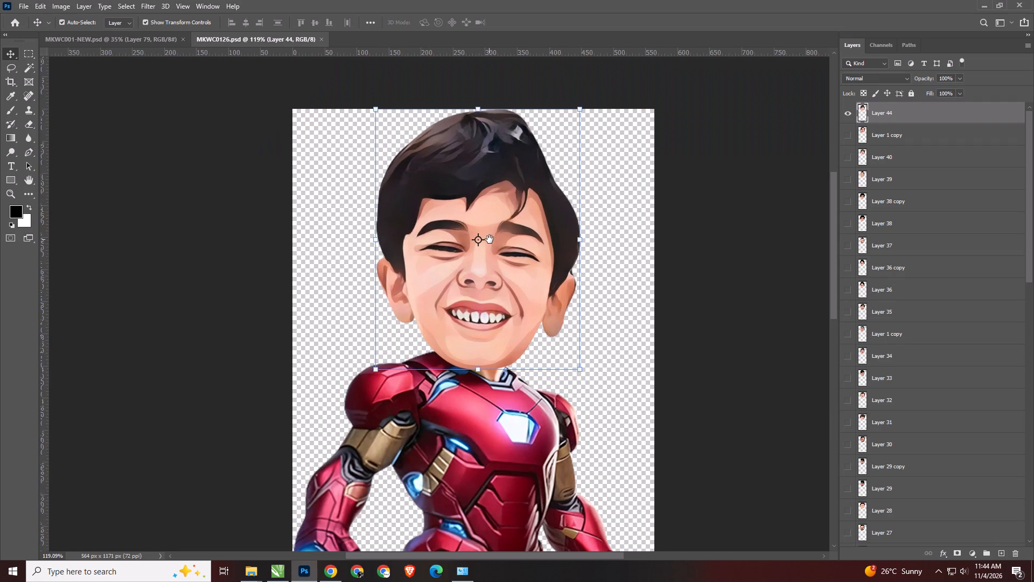
# Close the MKWC001-NEW motorcycle caricature document, leaving only the MKWC0126 design open.
pyautogui.click(111, 34)
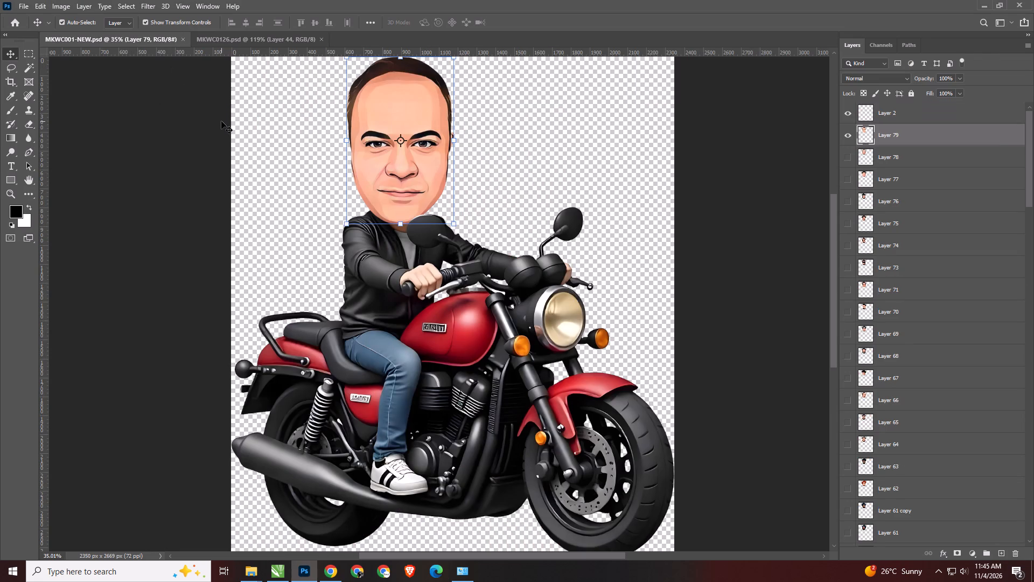
pyautogui.hotkey('ctrl', 'w')
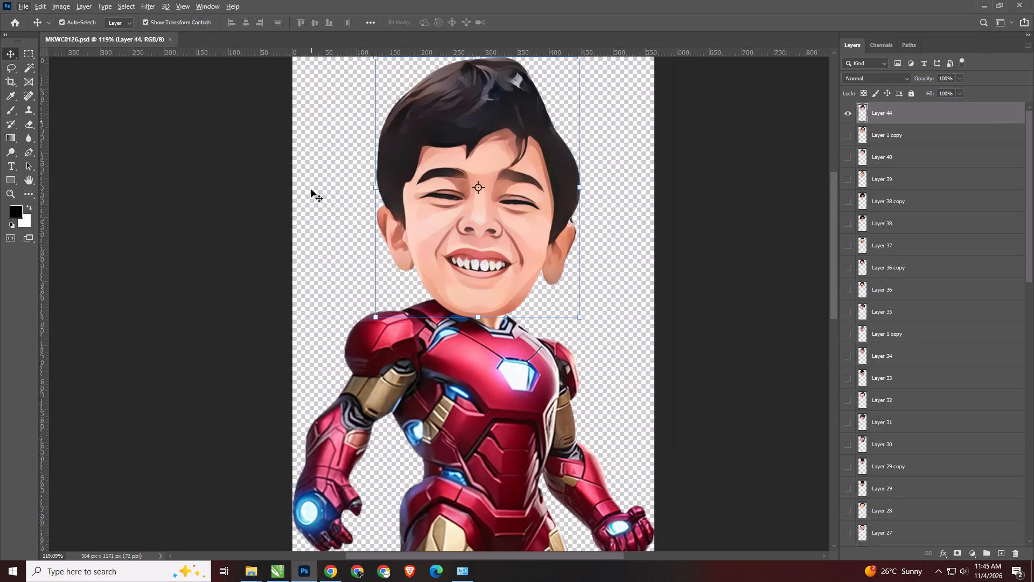
pyautogui.hotkey('alt', 'Tab')
pyautogui.hotkey('alt', 'Tab')
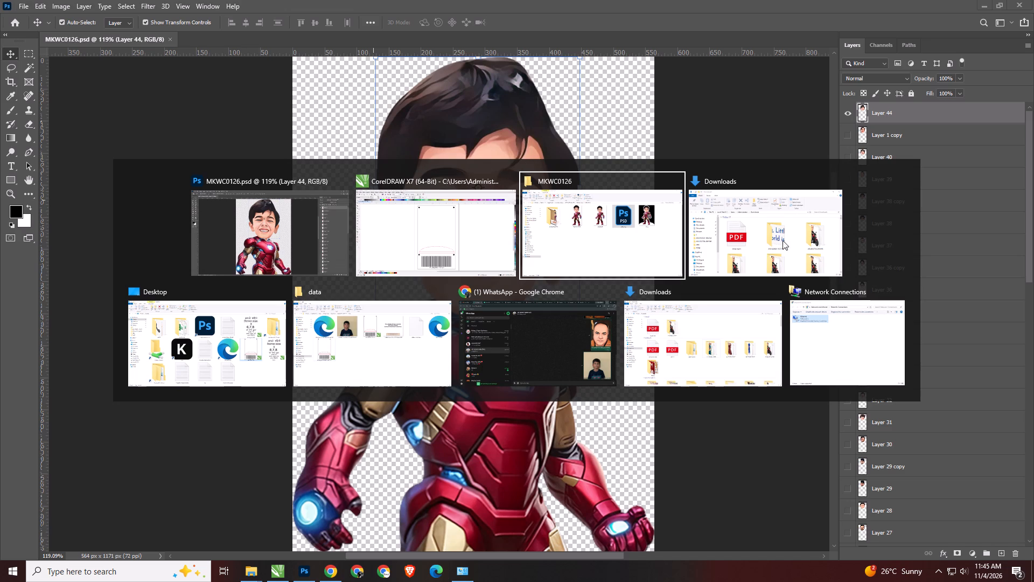
pyautogui.keyDown('alt'); pyautogui.click(407, 335); pyautogui.keyUp('alt')
pyautogui.click(477, 307)
pyautogui.hotkey('alt', 'Tab')
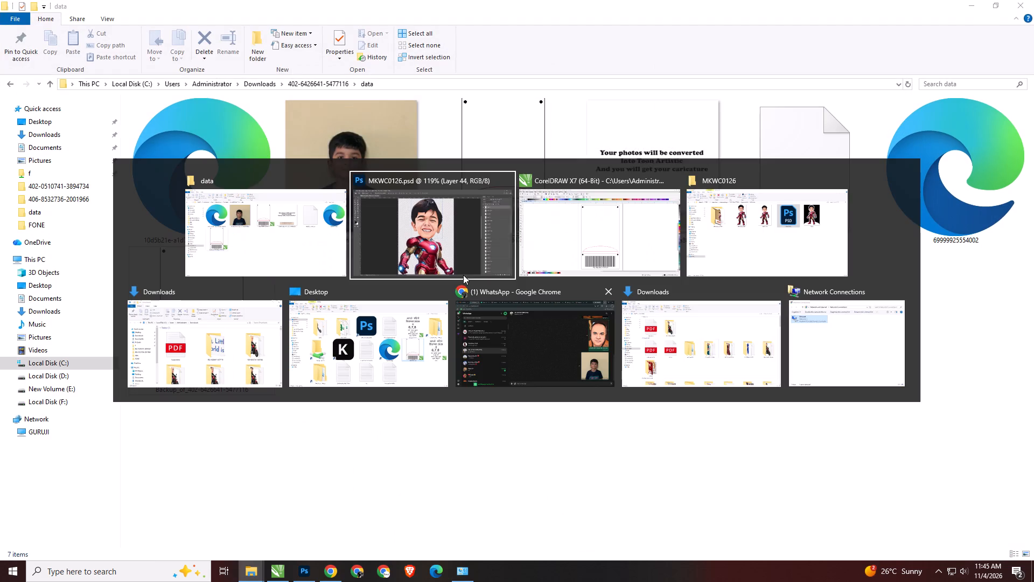
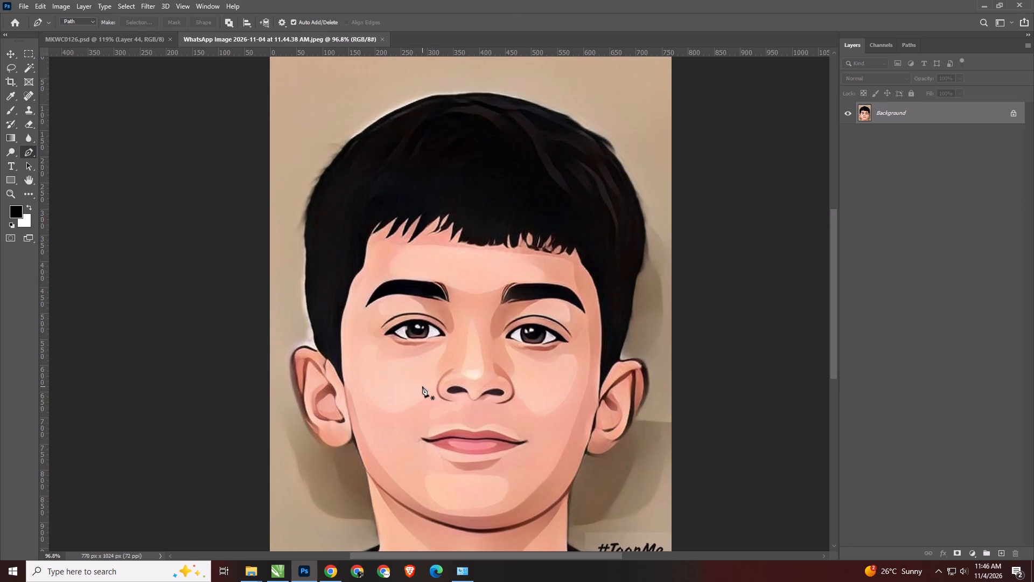
# Start a Pen path along the outer edge of the ear at the portrait's left side, from mid-ear upward.
pyautogui.scroll(2, 403, 380)
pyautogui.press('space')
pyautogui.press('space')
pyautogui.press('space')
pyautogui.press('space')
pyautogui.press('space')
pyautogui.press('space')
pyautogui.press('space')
pyautogui.moveTo(331, 377); pyautogui.dragTo(465, 333)
pyautogui.scroll(10, 390, 354)
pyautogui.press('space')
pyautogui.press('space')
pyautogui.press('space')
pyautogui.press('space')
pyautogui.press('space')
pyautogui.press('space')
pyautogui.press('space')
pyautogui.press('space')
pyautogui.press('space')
pyautogui.moveTo(549, 331); pyautogui.dragTo(444, 290)
pyautogui.scroll(2, 443, 292)
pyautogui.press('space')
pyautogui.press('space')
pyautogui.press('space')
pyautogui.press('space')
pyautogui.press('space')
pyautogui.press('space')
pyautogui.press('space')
pyautogui.moveTo(350, 255); pyautogui.dragTo(481, 331)
pyautogui.scroll(3, 466, 388)
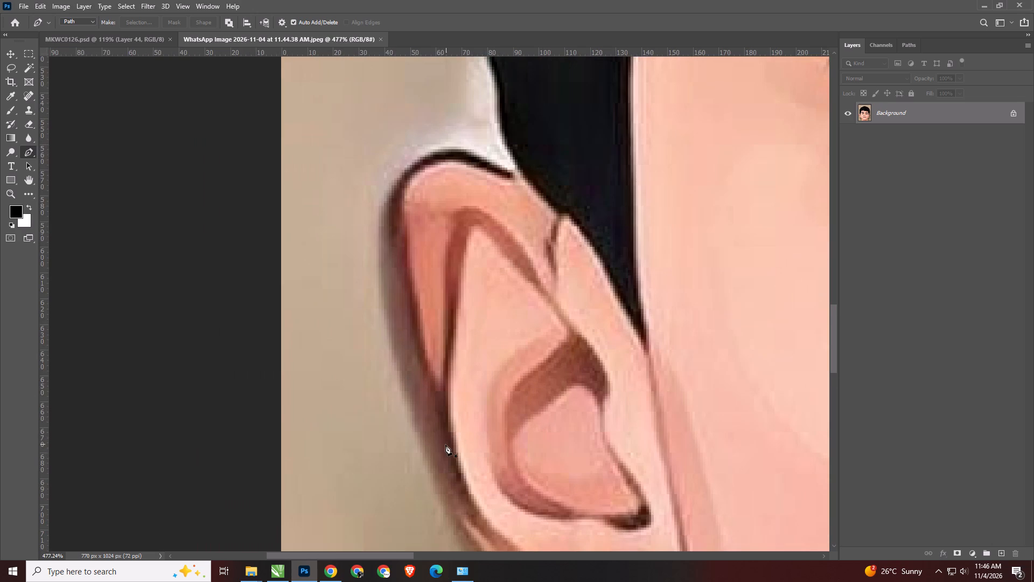
pyautogui.moveTo(445, 422); pyautogui.dragTo(424, 374)
pyautogui.moveTo(416, 295); pyautogui.dragTo(402, 247)
# Continue the Pen path around the top of the ear to the corner where it meets the hair.
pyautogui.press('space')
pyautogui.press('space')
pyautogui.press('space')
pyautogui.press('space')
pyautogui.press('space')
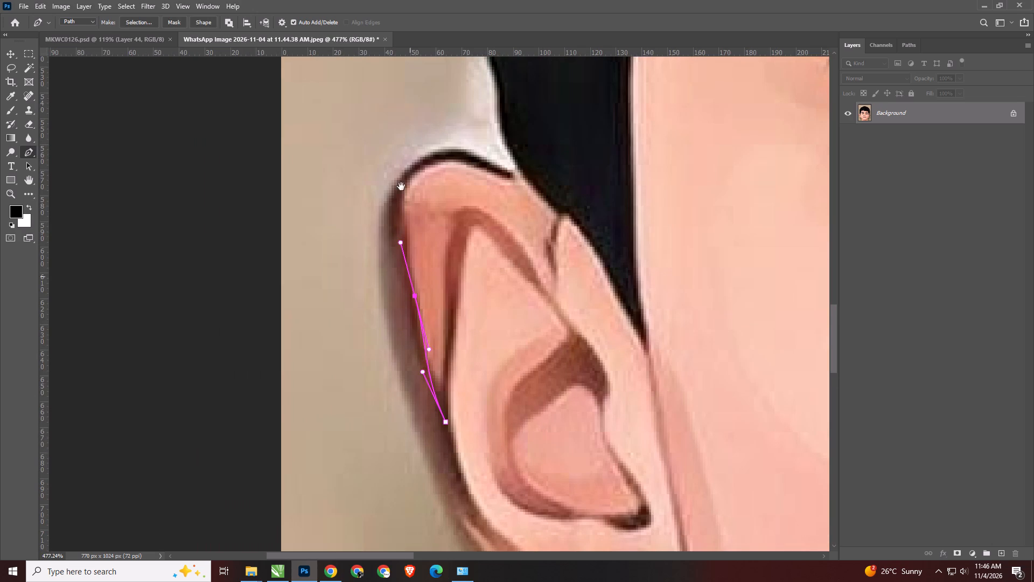
pyautogui.moveTo(403, 185); pyautogui.dragTo(413, 332)
pyautogui.moveTo(523, 324); pyautogui.dragTo(543, 331)
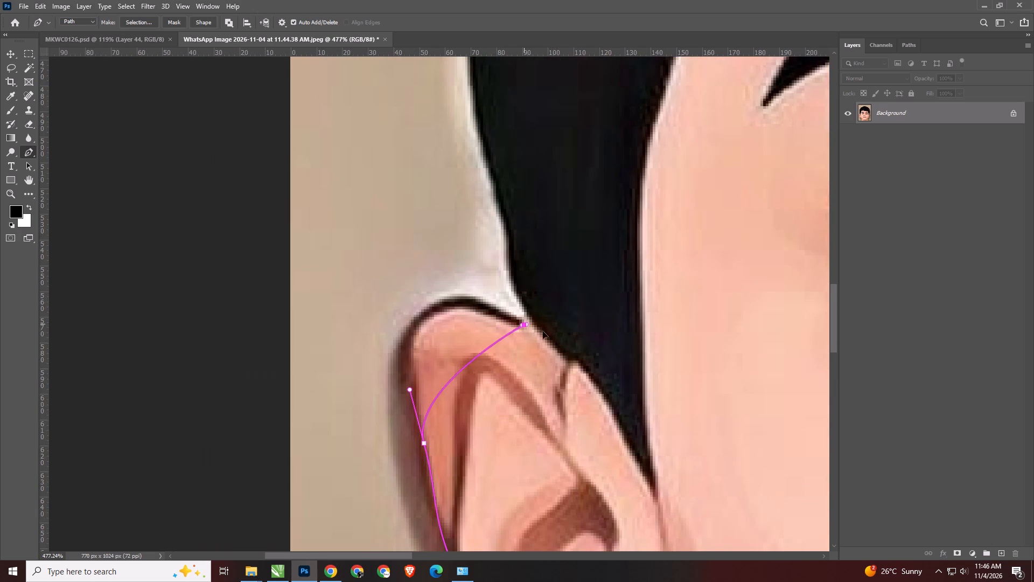
pyautogui.moveTo(543, 331); pyautogui.dragTo(603, 351)
pyautogui.hotkey('ctrl', 'z')
pyautogui.moveTo(475, 310); pyautogui.dragTo(547, 328)
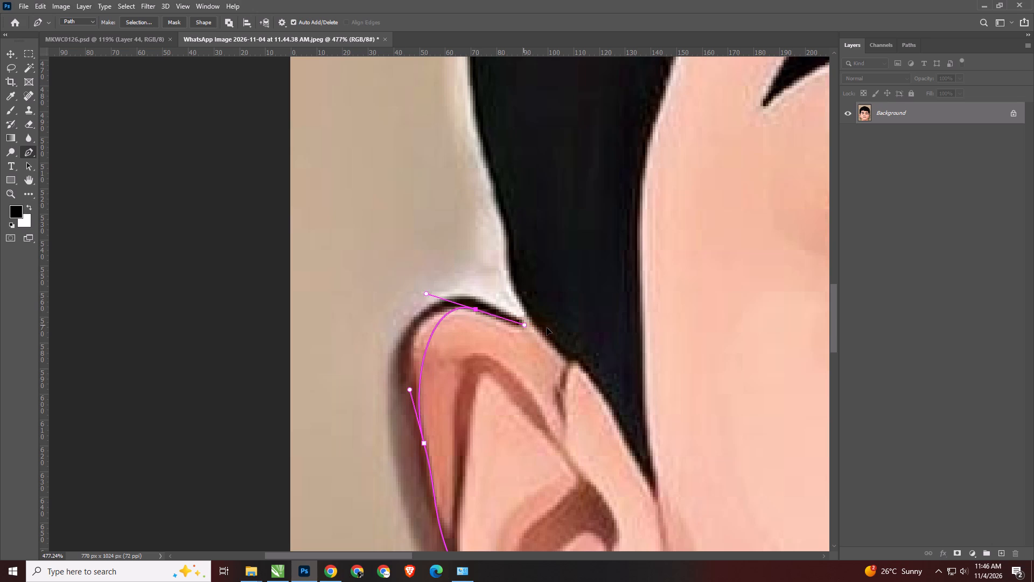
pyautogui.moveTo(547, 328); pyautogui.dragTo(505, 317)
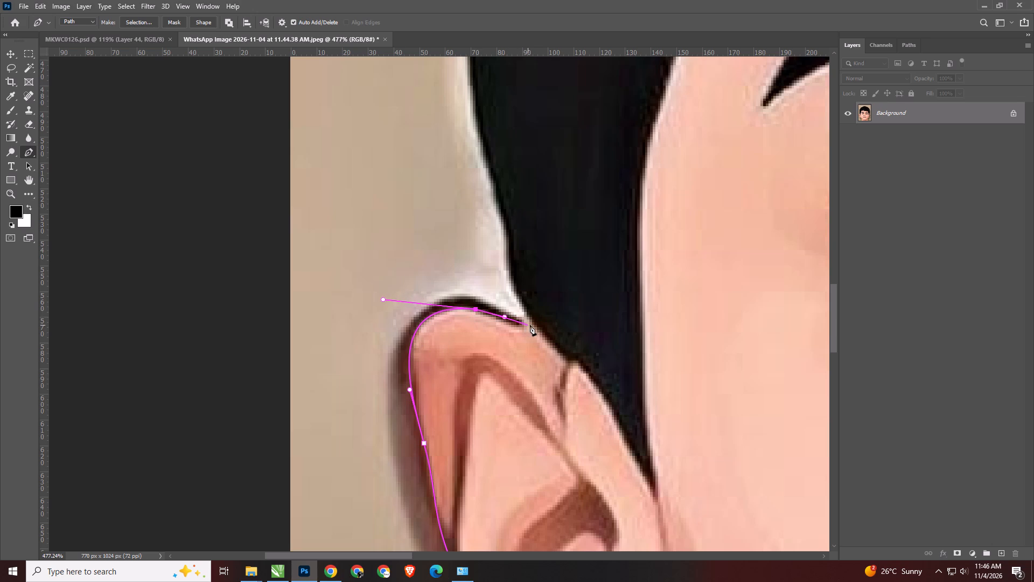
pyautogui.moveTo(534, 324); pyautogui.dragTo(522, 304)
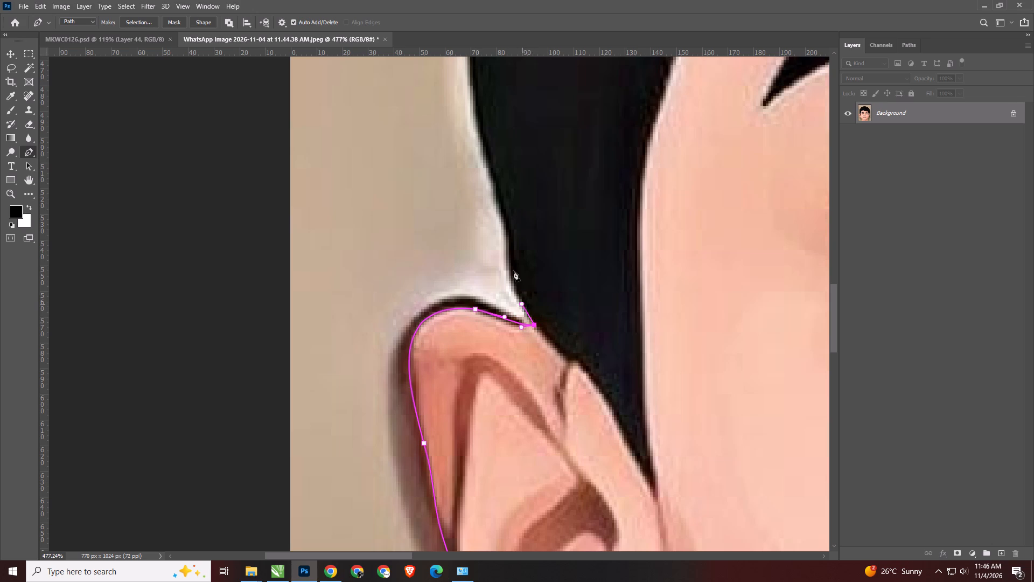
# Extend the Pen path upward from the ear corner along the outer edge of the black hair.
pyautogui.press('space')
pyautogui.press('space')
pyautogui.moveTo(509, 252); pyautogui.dragTo(521, 340)
pyautogui.moveTo(522, 354); pyautogui.dragTo(519, 332)
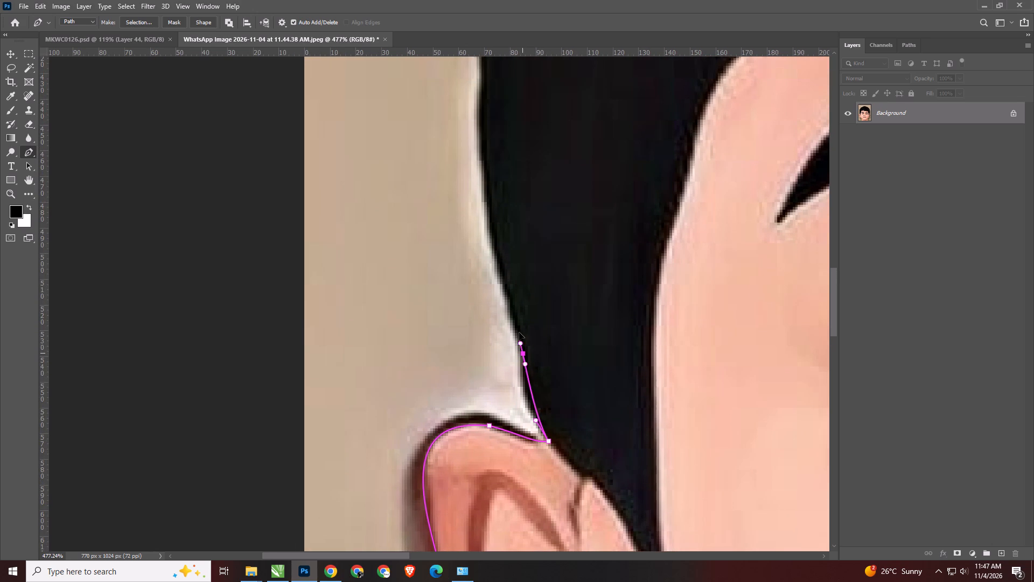
# Continue the Pen path from the top of the ear up the straight side edge of the black hair.
pyautogui.moveTo(519, 332); pyautogui.dragTo(511, 310)
pyautogui.press('space')
pyautogui.press('space')
pyautogui.press('space')
pyautogui.press('space')
pyautogui.press('space')
pyautogui.moveTo(500, 225); pyautogui.dragTo(519, 372)
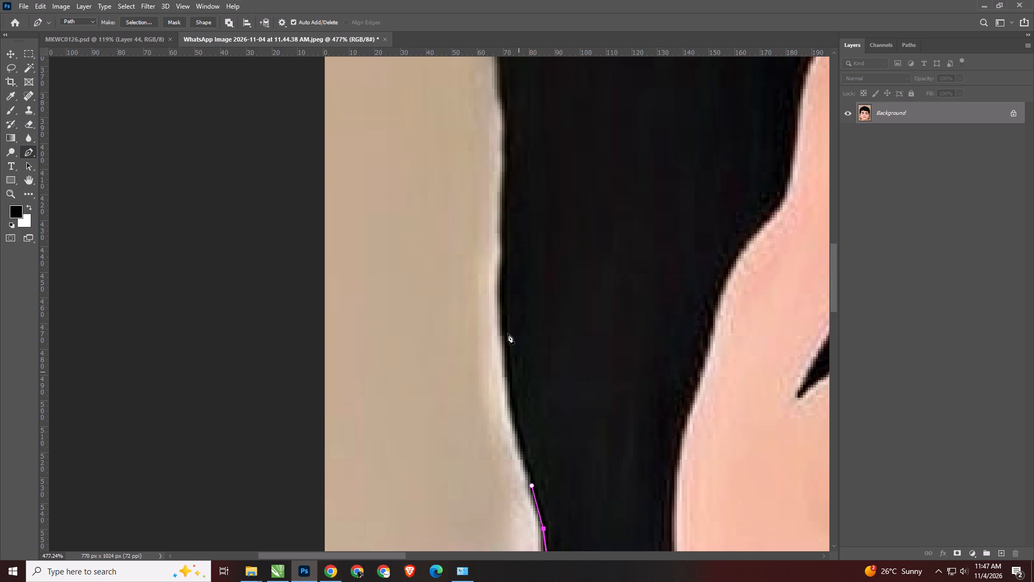
pyautogui.moveTo(500, 289); pyautogui.dragTo(494, 187)
pyautogui.hotkey('ctrl', 'z')
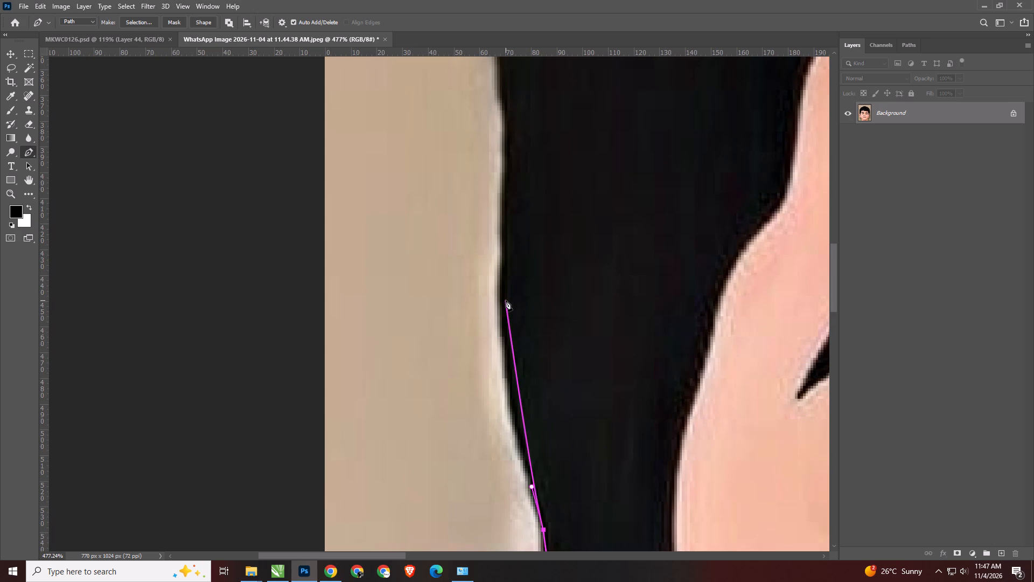
pyautogui.moveTo(506, 300); pyautogui.dragTo(505, 223)
pyautogui.press('space')
pyautogui.press('space')
pyautogui.press('space')
pyautogui.press('space')
pyautogui.press('space')
pyautogui.press('space')
pyautogui.moveTo(516, 122); pyautogui.dragTo(541, 365)
pyautogui.moveTo(530, 325); pyautogui.dragTo(525, 258)
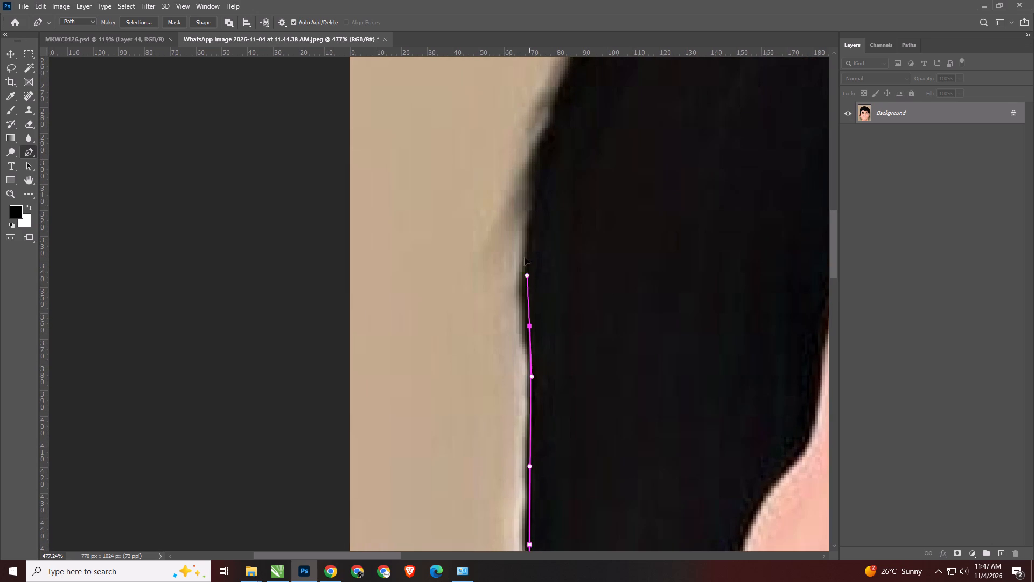
pyautogui.moveTo(525, 258); pyautogui.dragTo(526, 264)
# Trace the path around the hair's rounded upper-left outline with curved anchor points, staying just inside the dark edge.
pyautogui.press('space')
pyautogui.press('space')
pyautogui.press('space')
pyautogui.press('space')
pyautogui.press('space')
pyautogui.press('space')
pyautogui.press('space')
pyautogui.press('space')
pyautogui.press('space')
pyautogui.press('space')
pyautogui.press('space')
pyautogui.press('space')
pyautogui.press('space')
pyautogui.press('space')
pyautogui.press('space')
pyautogui.press('space')
pyautogui.press('space')
pyautogui.press('space')
pyautogui.press('space')
pyautogui.press('space')
pyautogui.moveTo(581, 165); pyautogui.dragTo(277, 301)
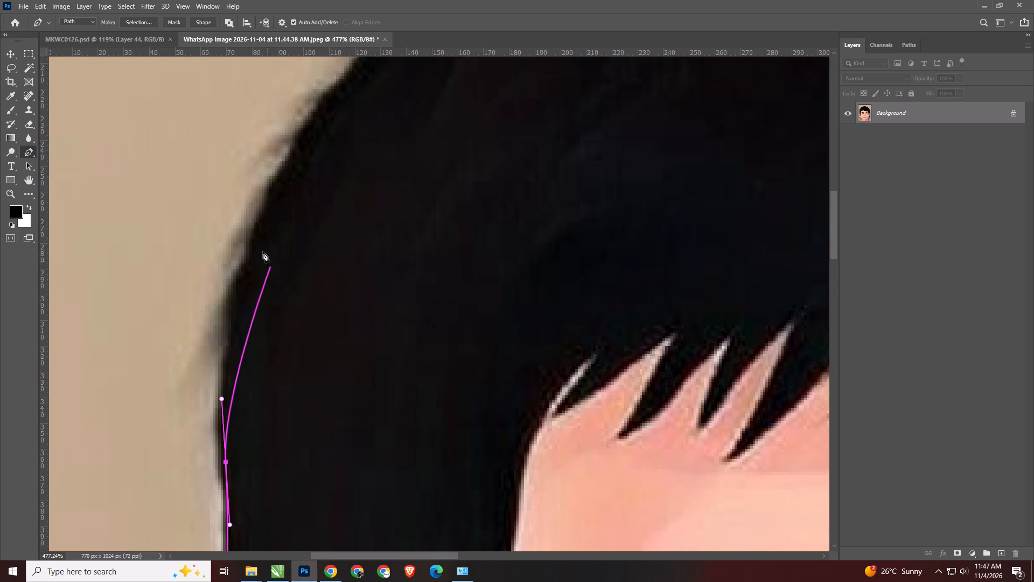
pyautogui.moveTo(258, 231); pyautogui.dragTo(294, 147)
pyautogui.press('space')
pyautogui.press('space')
pyautogui.press('space')
pyautogui.press('space')
pyautogui.press('space')
pyautogui.press('space')
pyautogui.press('space')
pyautogui.press('space')
pyautogui.press('space')
pyautogui.press('space')
pyautogui.press('space')
pyautogui.press('space')
pyautogui.press('space')
pyautogui.moveTo(357, 83); pyautogui.dragTo(222, 320)
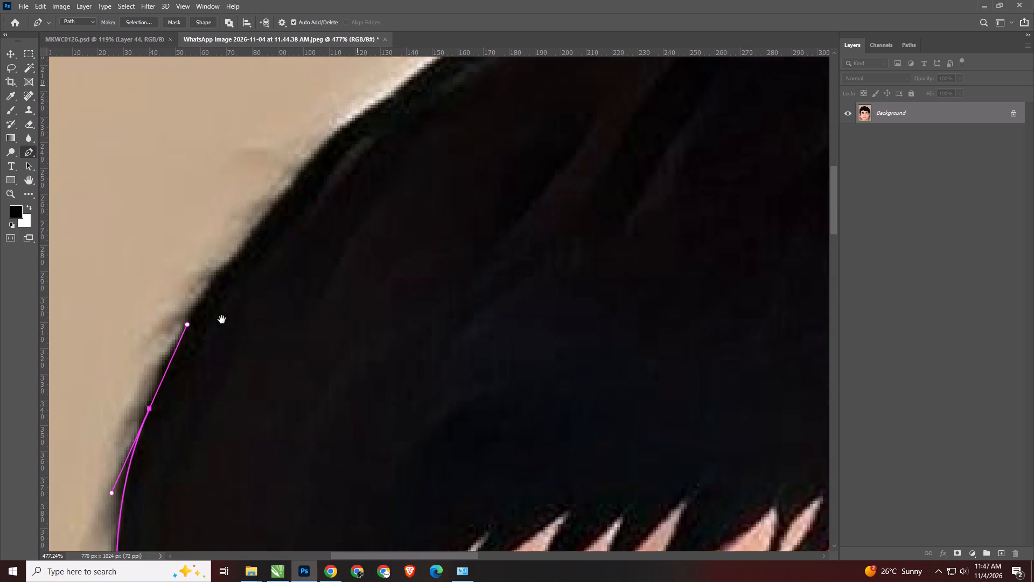
pyautogui.moveTo(222, 320); pyautogui.dragTo(220, 323)
pyautogui.moveTo(232, 289); pyautogui.dragTo(274, 234)
pyautogui.press('space')
pyautogui.press('space')
pyautogui.press('space')
pyautogui.press('space')
pyautogui.press('space')
pyautogui.press('space')
pyautogui.press('space')
pyautogui.press('space')
pyautogui.press('space')
pyautogui.press('space')
pyautogui.moveTo(422, 150); pyautogui.dragTo(230, 385)
pyautogui.moveTo(193, 376); pyautogui.dragTo(259, 336)
# Trace the path across the top of the hair, fitting the curve to the slight bend at the crown.
pyautogui.press('space')
pyautogui.press('space')
pyautogui.press('space')
pyautogui.press('space')
pyautogui.press('space')
pyautogui.press('space')
pyautogui.press('space')
pyautogui.press('space')
pyautogui.press('space')
pyautogui.press('space')
pyautogui.moveTo(466, 247); pyautogui.dragTo(348, 304)
pyautogui.moveTo(373, 284); pyautogui.dragTo(496, 250)
pyautogui.press('space')
pyautogui.press('space')
pyautogui.press('space')
pyautogui.press('space')
pyautogui.press('space')
pyautogui.press('space')
pyautogui.press('space')
pyautogui.moveTo(675, 272); pyautogui.dragTo(477, 301)
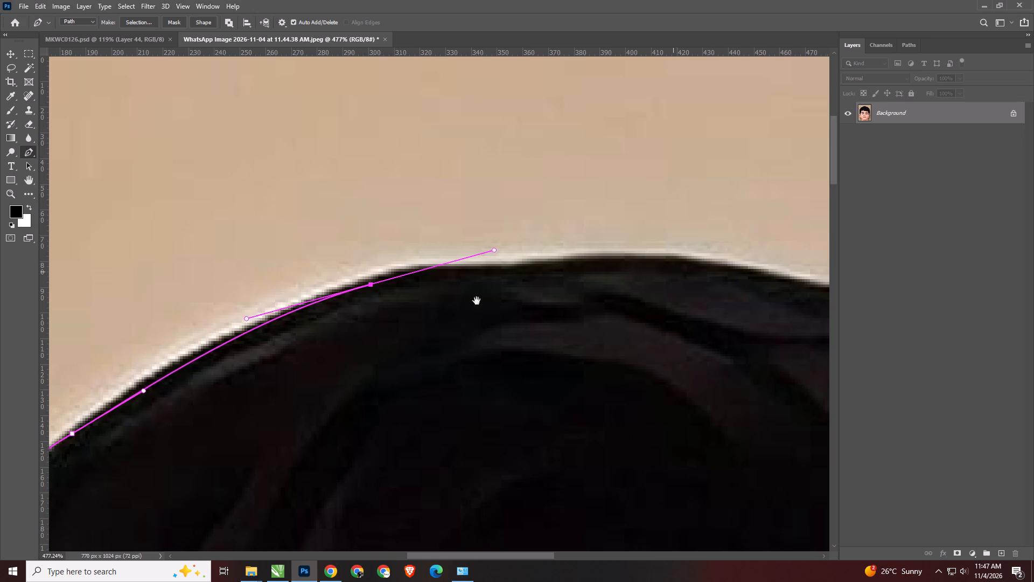
pyautogui.moveTo(477, 301); pyautogui.dragTo(454, 304)
pyautogui.moveTo(386, 293); pyautogui.dragTo(483, 282)
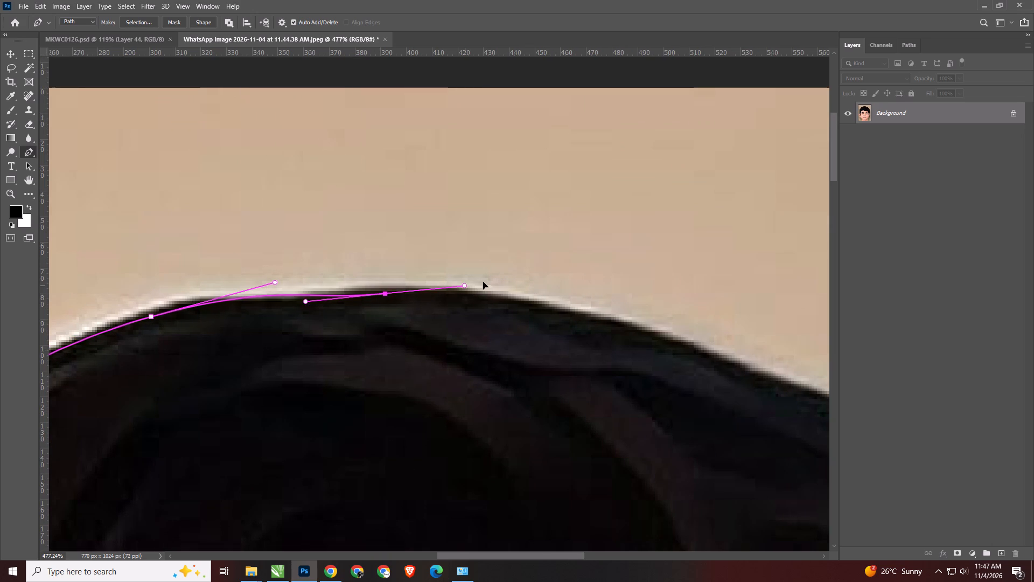
pyautogui.moveTo(483, 282); pyautogui.dragTo(502, 279)
pyautogui.hotkey('ctrl', 'z')
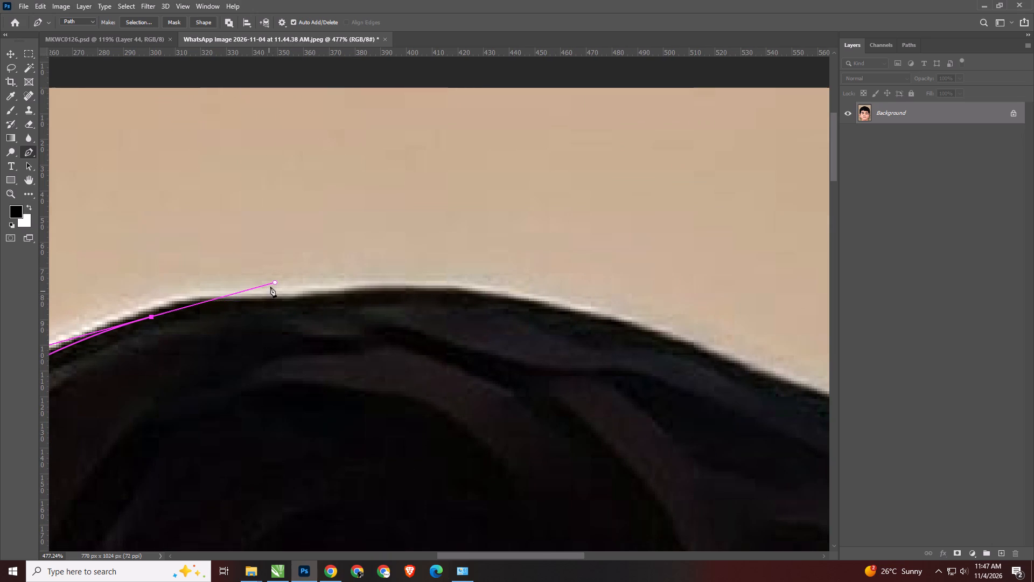
pyautogui.keyDown('alt'); pyautogui.moveTo(276, 281); pyautogui.dragTo(179, 304); pyautogui.keyUp('alt')
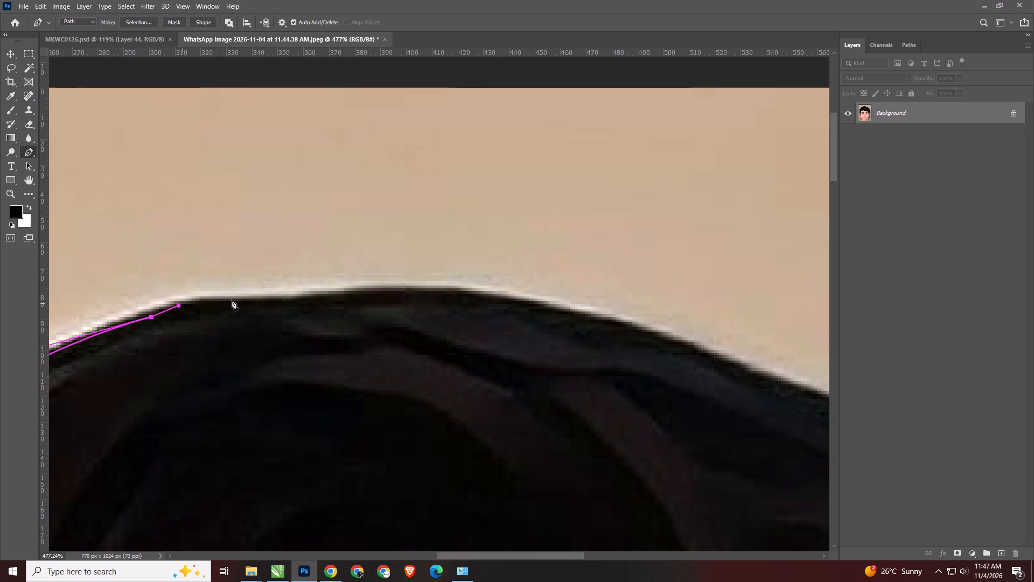
pyautogui.moveTo(246, 299); pyautogui.dragTo(294, 299)
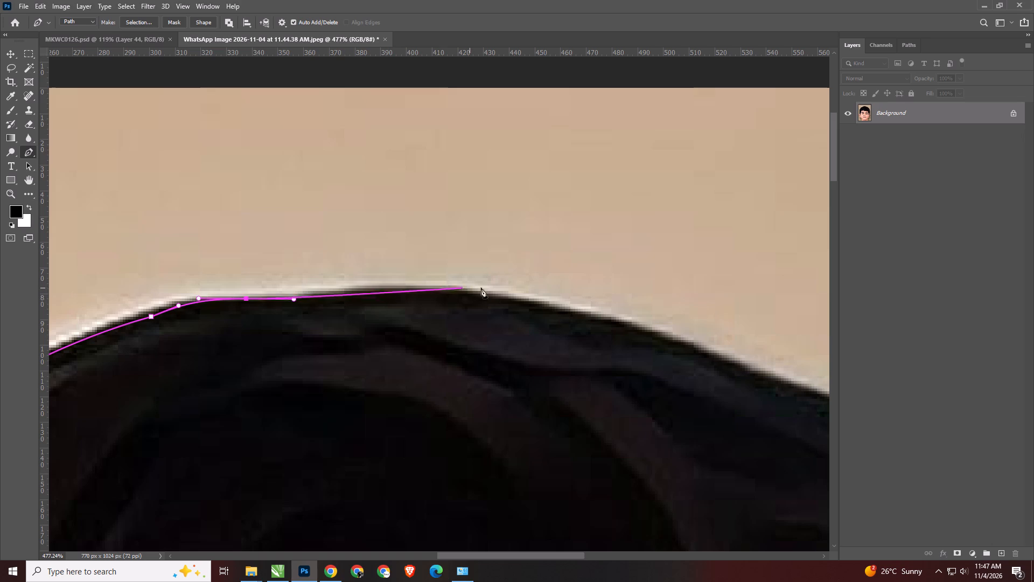
# Trace the path down the hair's sloping upper-right outline, cutting inside the stray tuft that sticks out.
pyautogui.moveTo(515, 302); pyautogui.dragTo(572, 327)
pyautogui.press('space')
pyautogui.press('space')
pyautogui.press('space')
pyautogui.press('space')
pyautogui.press('space')
pyautogui.press('space')
pyautogui.press('space')
pyautogui.press('space')
pyautogui.press('space')
pyautogui.press('space')
pyautogui.moveTo(688, 371); pyautogui.dragTo(354, 294)
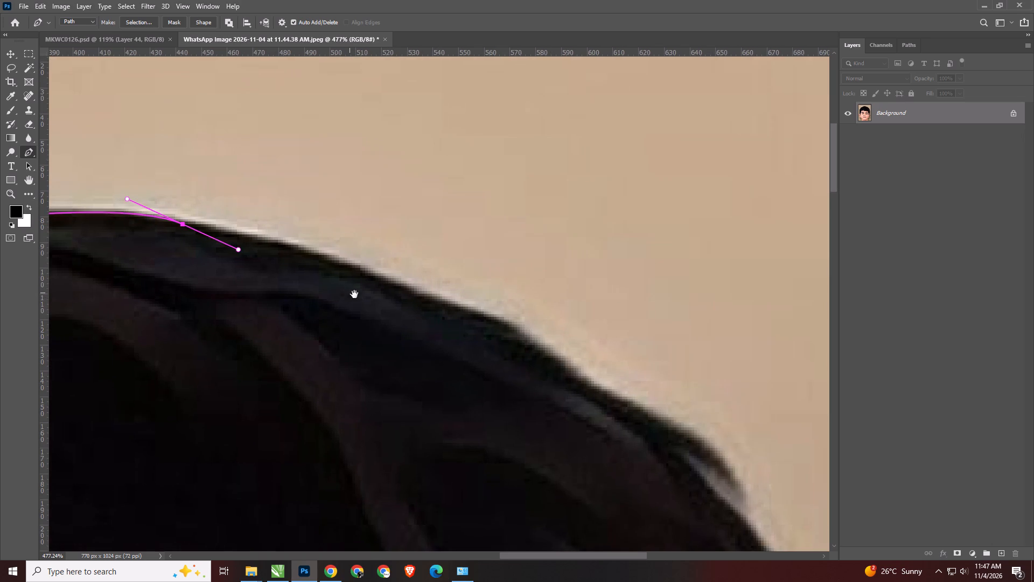
pyautogui.moveTo(354, 294); pyautogui.dragTo(352, 294)
pyautogui.hotkey('ctrl', 'z')
pyautogui.moveTo(218, 232); pyautogui.dragTo(331, 269)
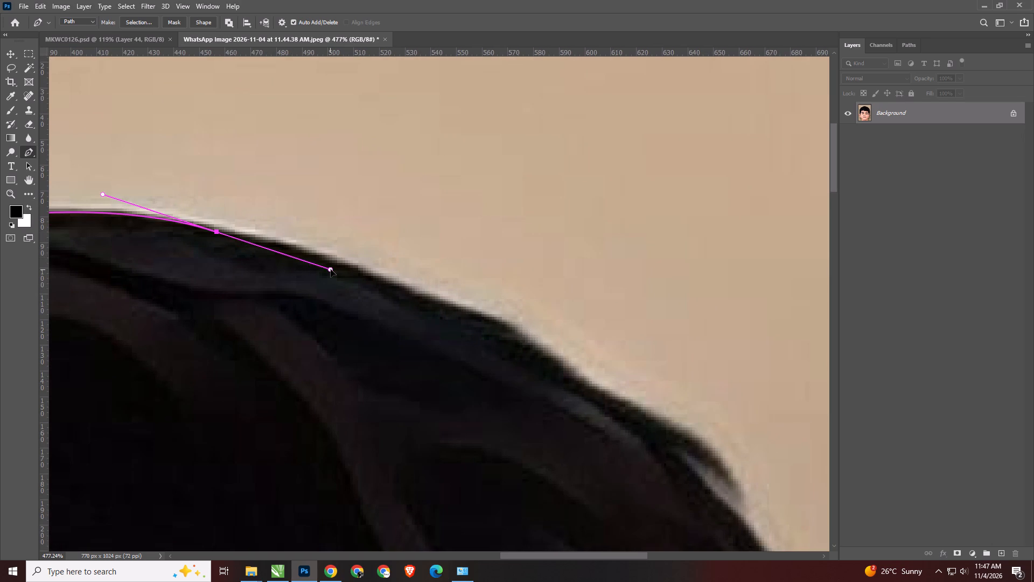
pyautogui.moveTo(331, 269); pyautogui.dragTo(331, 265)
pyautogui.press('space')
pyautogui.press('space')
pyautogui.press('space')
pyautogui.moveTo(471, 344); pyautogui.dragTo(366, 274)
pyautogui.moveTo(418, 275); pyautogui.dragTo(442, 292)
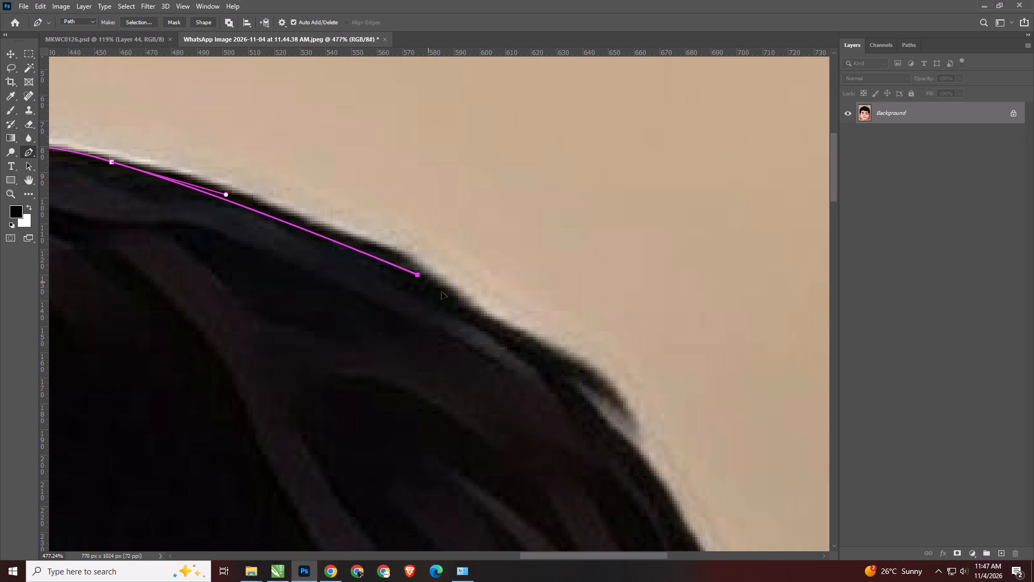
pyautogui.moveTo(442, 292); pyautogui.dragTo(493, 328)
pyautogui.press('space')
pyautogui.press('space')
pyautogui.press('space')
pyautogui.press('space')
pyautogui.press('space')
pyautogui.press('space')
pyautogui.press('space')
pyautogui.press('space')
pyautogui.moveTo(604, 412); pyautogui.dragTo(400, 260)
pyautogui.moveTo(403, 283); pyautogui.dragTo(406, 288)
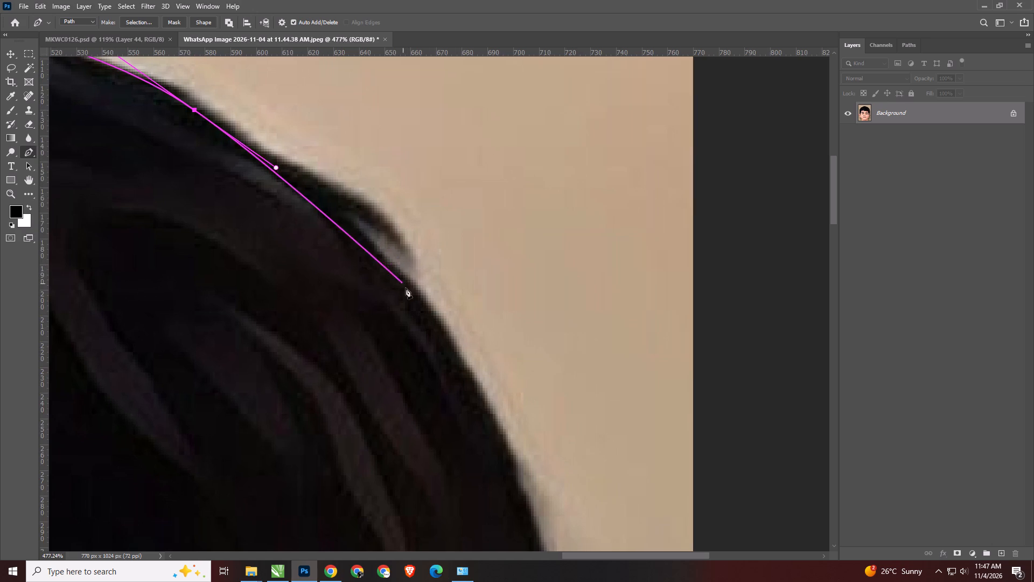
pyautogui.moveTo(406, 288); pyautogui.dragTo(455, 364)
# Continue the Pen path past the stray tuft and down the hair's bulging right side with a curved anchor at its widest point.
pyautogui.press('space')
pyautogui.press('space')
pyautogui.press('space')
pyautogui.press('space')
pyautogui.press('space')
pyautogui.press('space')
pyautogui.press('space')
pyautogui.press('space')
pyautogui.press('space')
pyautogui.press('space')
pyautogui.press('space')
pyautogui.press('space')
pyautogui.press('space')
pyautogui.press('space')
pyautogui.press('space')
pyautogui.press('space')
pyautogui.press('space')
pyautogui.press('space')
pyautogui.press('space')
pyautogui.press('space')
pyautogui.moveTo(512, 473); pyautogui.dragTo(406, 254)
pyautogui.moveTo(423, 406); pyautogui.dragTo(427, 383)
pyautogui.scroll(-6, 427, 383)
pyautogui.press('space')
pyautogui.press('space')
pyautogui.press('space')
pyautogui.press('space')
pyautogui.press('space')
pyautogui.press('space')
pyautogui.press('space')
pyautogui.press('space')
pyautogui.moveTo(479, 459); pyautogui.dragTo(468, 393)
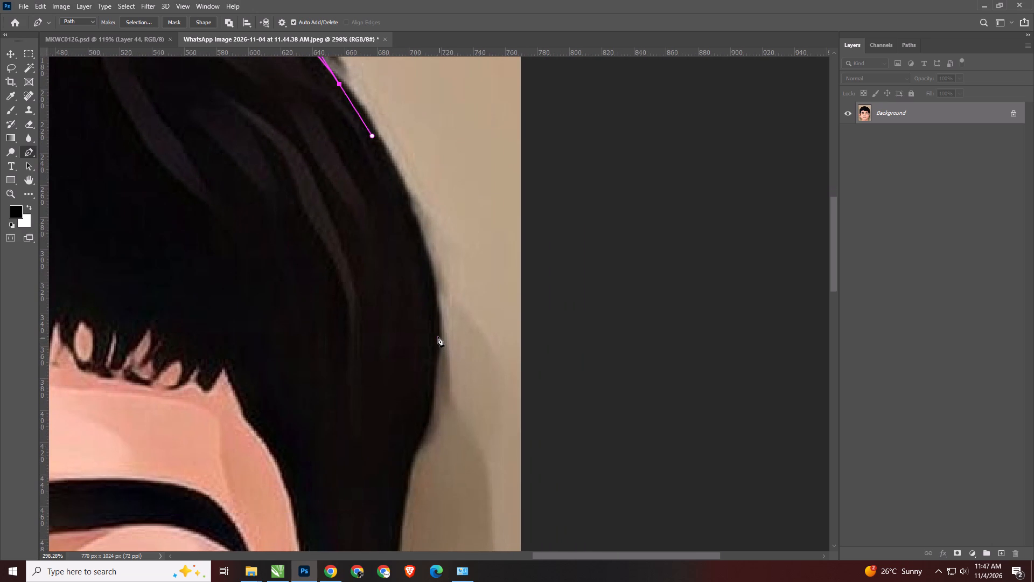
pyautogui.moveTo(438, 333); pyautogui.dragTo(429, 438)
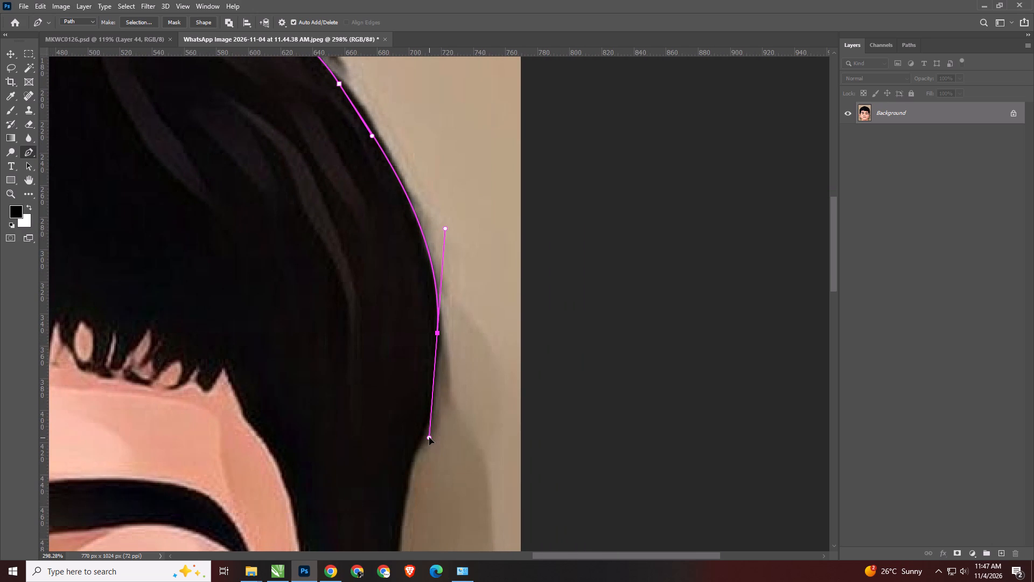
pyautogui.moveTo(429, 438); pyautogui.dragTo(436, 372)
# Add a curved anchor at the notch where the hair's right outline turns inward below the bulge.
pyautogui.press('space')
pyautogui.press('space')
pyautogui.press('space')
pyautogui.moveTo(416, 476); pyautogui.dragTo(430, 331)
pyautogui.scroll(5, 430, 316)
pyautogui.moveTo(433, 279); pyautogui.dragTo(425, 288)
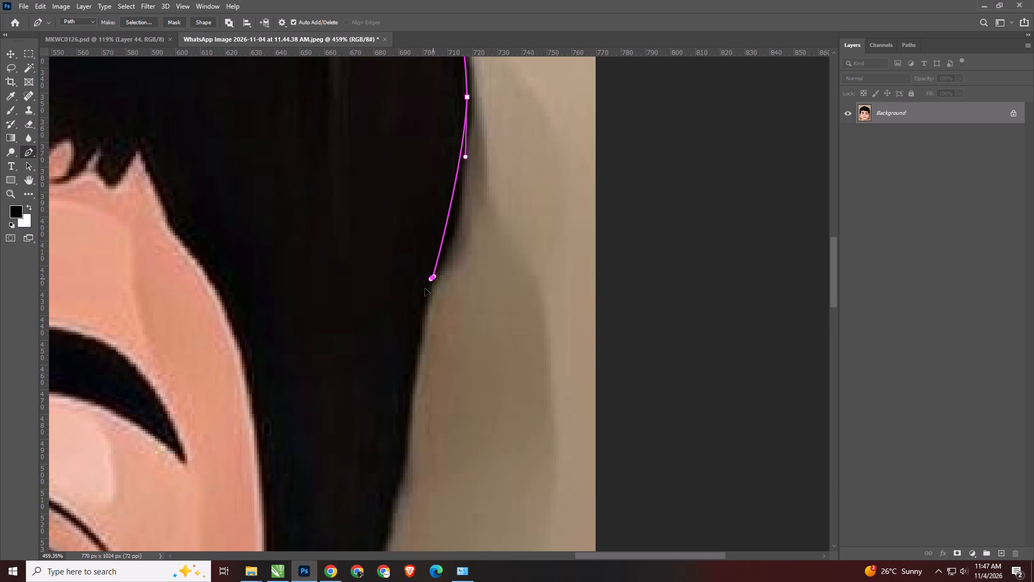
pyautogui.moveTo(425, 288); pyautogui.dragTo(408, 340)
# Trace the path down the tapering outer edge of the right sideburn to just above the ear.
pyautogui.press('space')
pyautogui.press('space')
pyautogui.press('space')
pyautogui.press('space')
pyautogui.press('space')
pyautogui.press('space')
pyautogui.press('space')
pyautogui.press('space')
pyautogui.press('space')
pyautogui.press('space')
pyautogui.press('space')
pyautogui.press('space')
pyautogui.moveTo(394, 511); pyautogui.dragTo(497, 339)
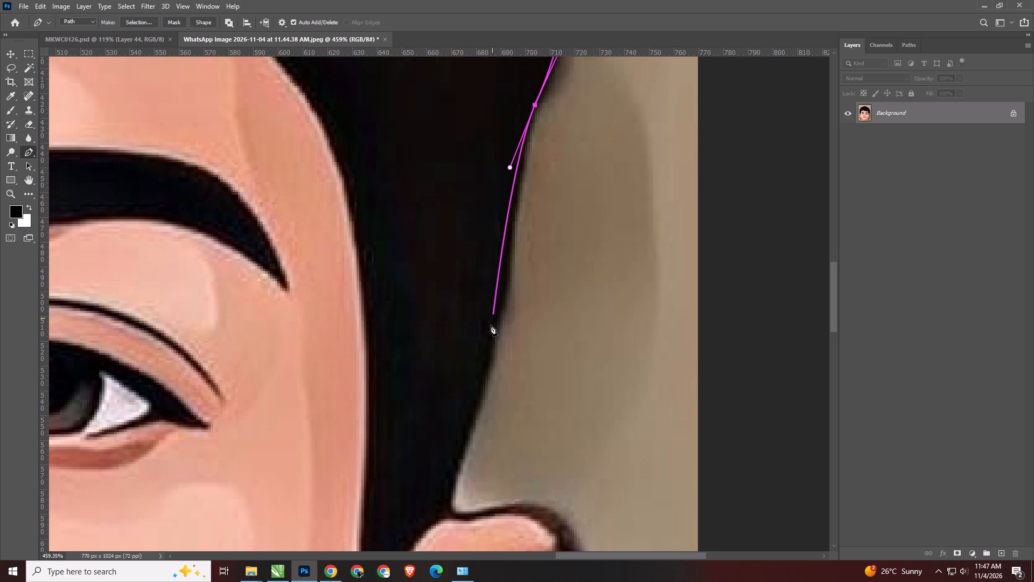
pyautogui.scroll(-5, 472, 409)
pyautogui.press('space')
pyautogui.press('space')
pyautogui.press('space')
pyautogui.moveTo(453, 452); pyautogui.dragTo(485, 415)
pyautogui.scroll(4, 485, 415)
pyautogui.press('space')
pyautogui.press('space')
pyautogui.press('space')
pyautogui.press('space')
pyautogui.press('space')
pyautogui.press('space')
pyautogui.press('space')
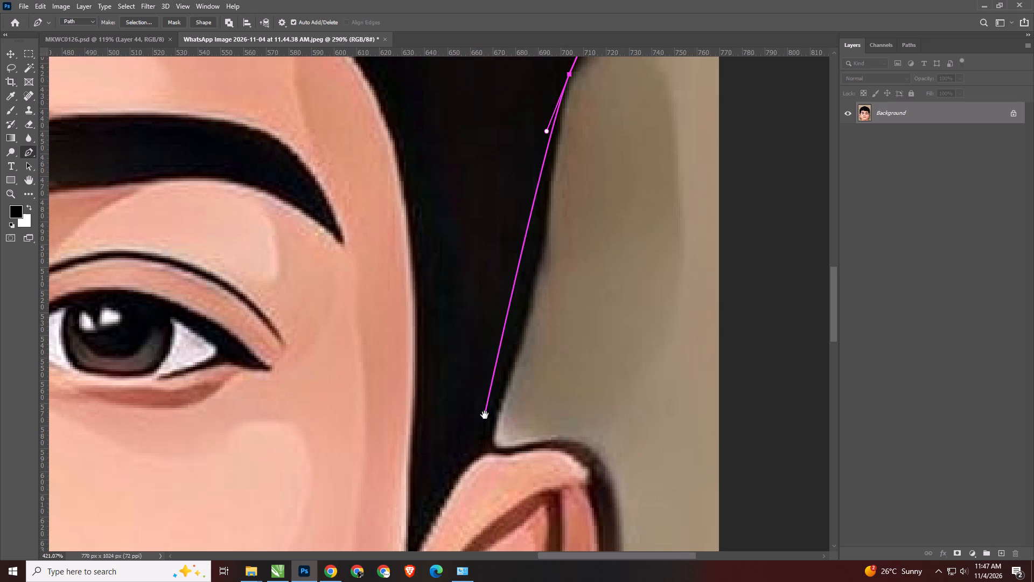
pyautogui.moveTo(485, 415); pyautogui.dragTo(516, 352)
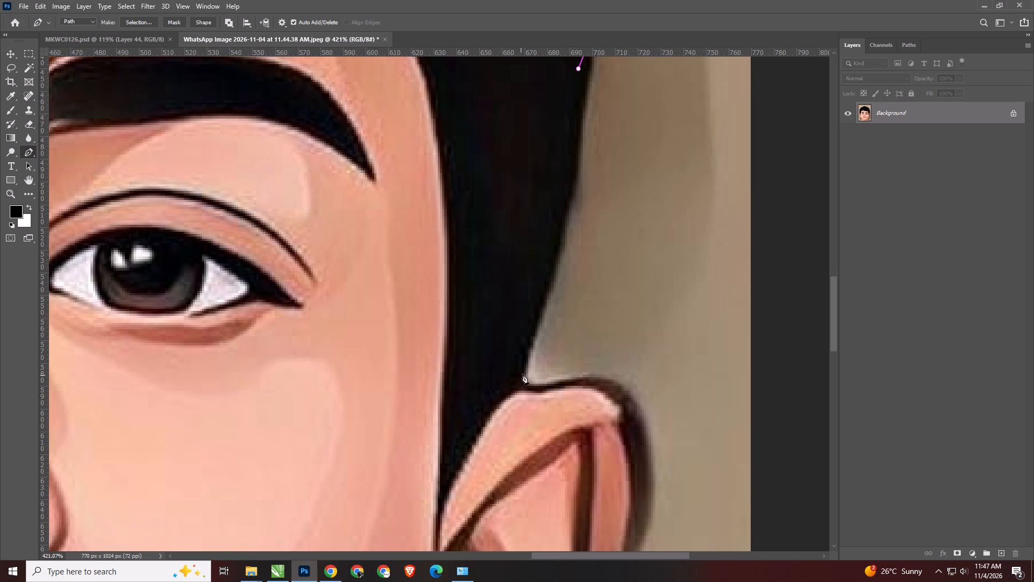
pyautogui.moveTo(522, 374); pyautogui.dragTo(465, 519)
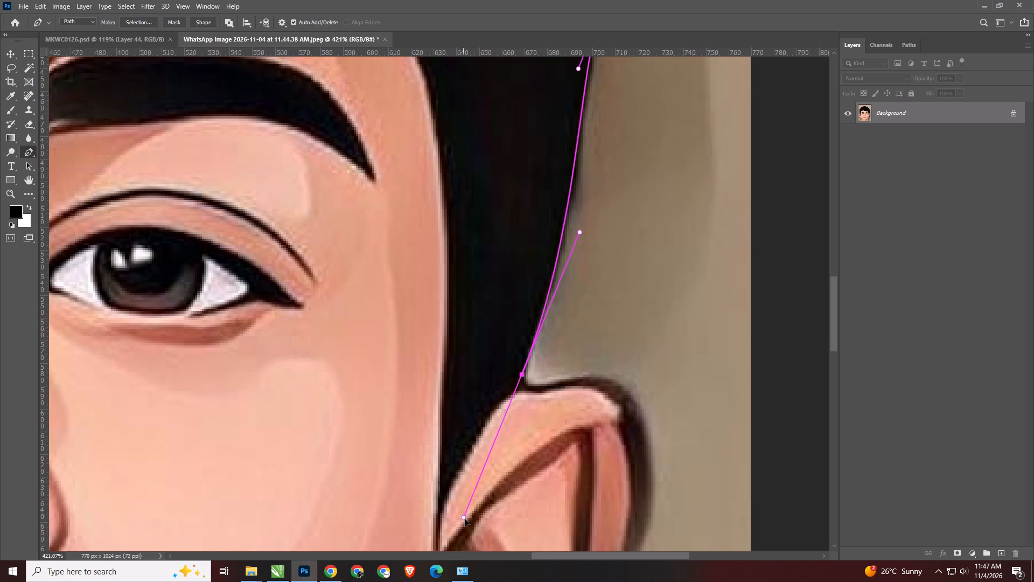
pyautogui.moveTo(465, 519); pyautogui.dragTo(523, 386)
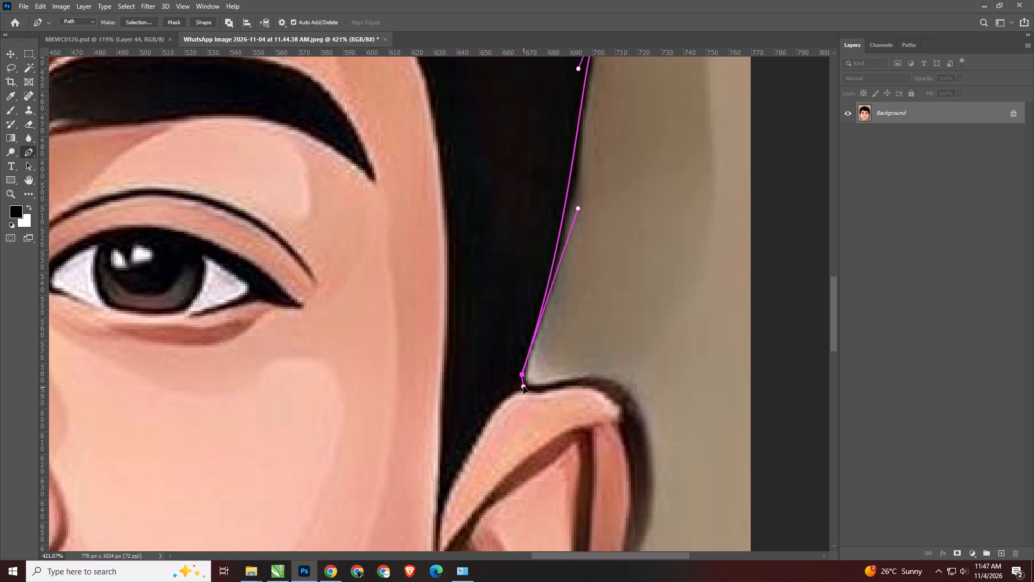
# Curve the path tightly around the corner where the sideburn meets the top of the right ear.
pyautogui.press('space')
pyautogui.press('space')
pyautogui.press('space')
pyautogui.press('space')
pyautogui.press('space')
pyautogui.press('space')
pyautogui.press('space')
pyautogui.press('space')
pyautogui.moveTo(556, 416); pyautogui.dragTo(417, 442)
pyautogui.moveTo(410, 414); pyautogui.dragTo(433, 406)
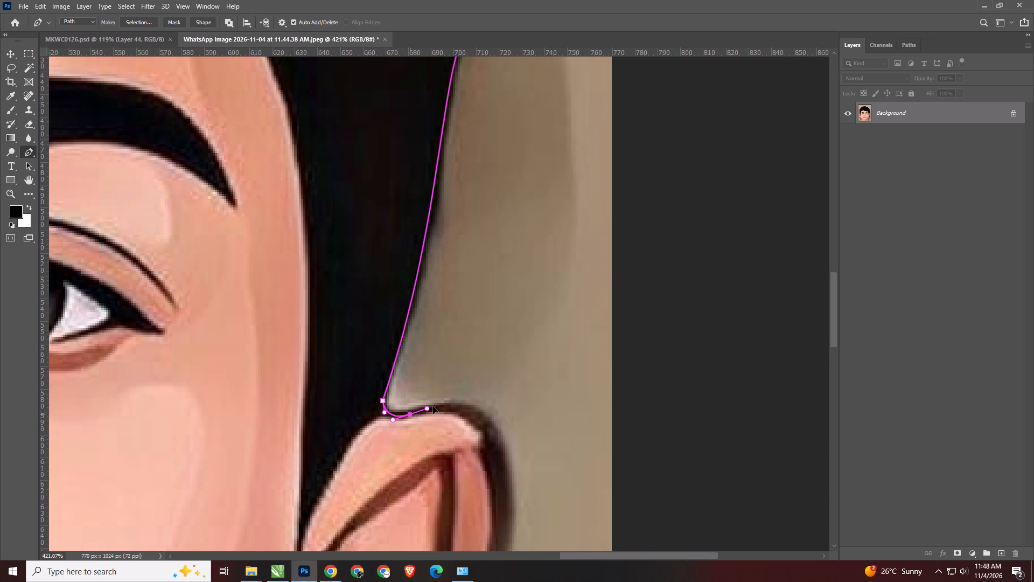
pyautogui.moveTo(433, 406); pyautogui.dragTo(434, 406)
# Trace the path over the top of the right ear and down its upper outer rim, inside the dark outline.
pyautogui.press('space')
pyautogui.press('space')
pyautogui.press('space')
pyautogui.press('space')
pyautogui.press('space')
pyautogui.press('space')
pyautogui.moveTo(512, 443); pyautogui.dragTo(381, 361)
pyautogui.scroll(-5, 373, 408)
pyautogui.press('space')
pyautogui.press('space')
pyautogui.press('space')
pyautogui.press('space')
pyautogui.press('space')
pyautogui.press('space')
pyautogui.press('space')
pyautogui.press('space')
pyautogui.press('space')
pyautogui.press('space')
pyautogui.press('space')
pyautogui.press('space')
pyautogui.press('space')
pyautogui.press('space')
pyautogui.press('space')
pyautogui.press('space')
pyautogui.press('space')
pyautogui.press('space')
pyautogui.press('space')
pyautogui.press('space')
pyautogui.moveTo(333, 459); pyautogui.dragTo(450, 361)
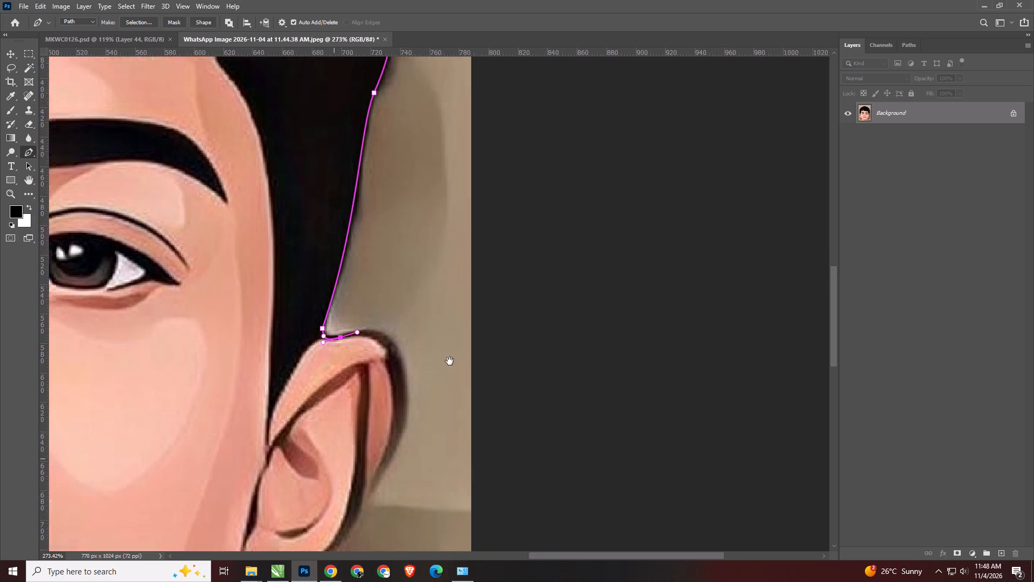
pyautogui.moveTo(450, 361); pyautogui.dragTo(468, 338)
pyautogui.moveTo(519, 337); pyautogui.dragTo(627, 324)
pyautogui.scroll(1, 626, 330)
pyautogui.press('space')
pyautogui.press('space')
pyautogui.press('space')
pyautogui.moveTo(613, 337); pyautogui.dragTo(654, 331)
pyautogui.scroll(2, 654, 331)
pyautogui.press('space')
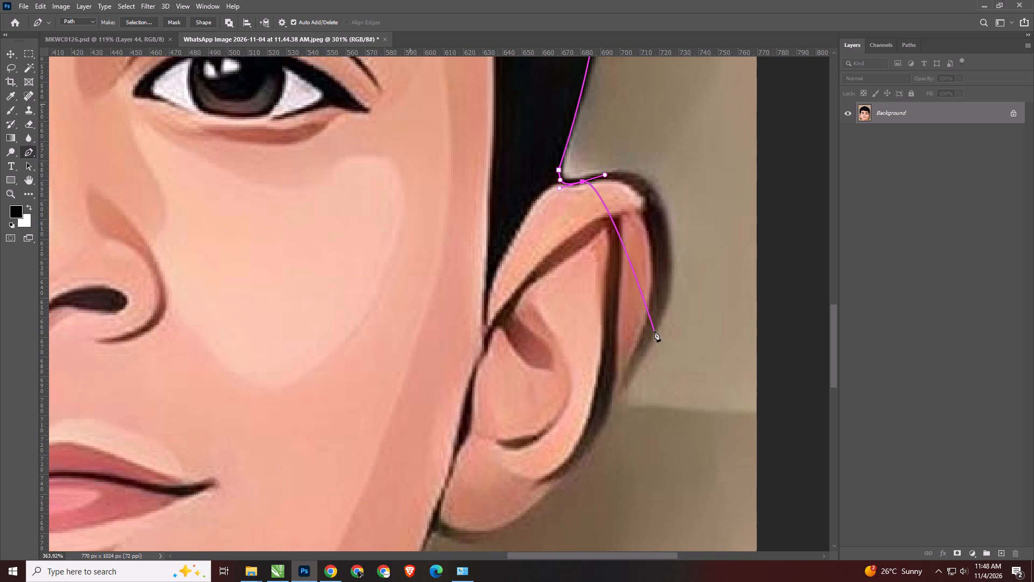
pyautogui.click(654, 331)
pyautogui.moveTo(652, 297); pyautogui.dragTo(612, 431)
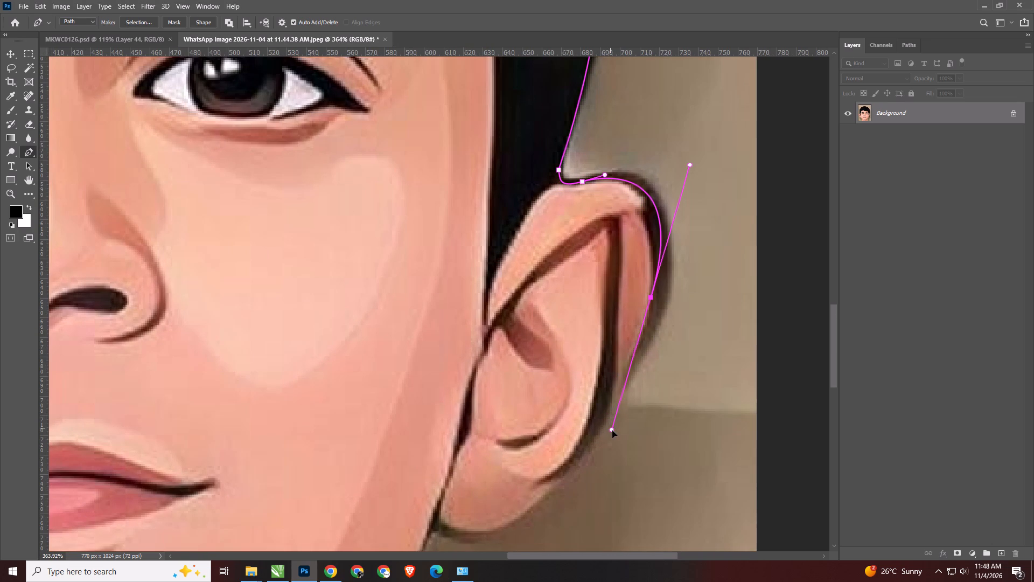
pyautogui.moveTo(612, 431); pyautogui.dragTo(635, 359)
# Trace the path down the right ear's lower edge and around the earlobe to where it meets the jaw.
pyautogui.press('space')
pyautogui.press('space')
pyautogui.moveTo(597, 420); pyautogui.dragTo(607, 393)
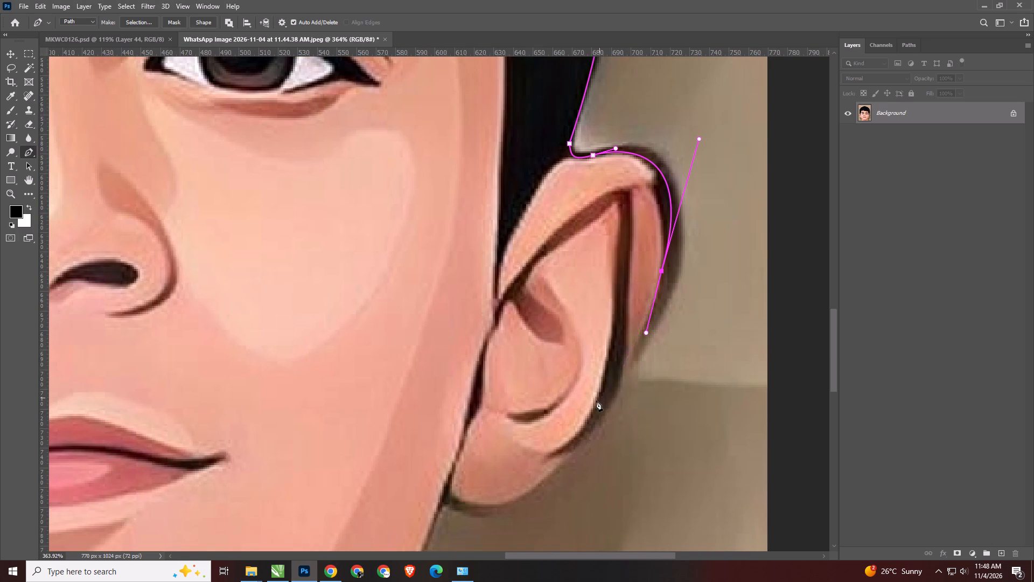
pyautogui.moveTo(593, 404); pyautogui.dragTo(583, 445)
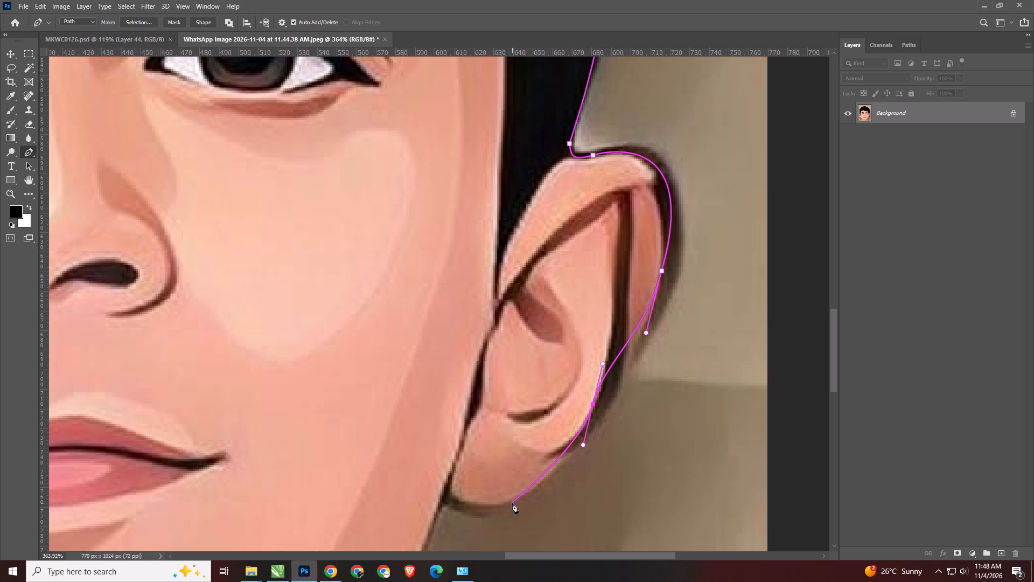
pyautogui.moveTo(512, 503); pyautogui.dragTo(494, 510)
pyautogui.moveTo(443, 491); pyautogui.dragTo(429, 523)
# Trace the path from the earlobe down the right jawline with a curved anchor, following the dark jaw line above the neck.
pyautogui.press('space')
pyautogui.press('space')
pyautogui.press('space')
pyautogui.press('space')
pyautogui.press('space')
pyautogui.press('space')
pyautogui.press('space')
pyautogui.press('space')
pyautogui.press('space')
pyautogui.press('space')
pyautogui.press('space')
pyautogui.press('space')
pyautogui.moveTo(412, 529); pyautogui.dragTo(709, 251)
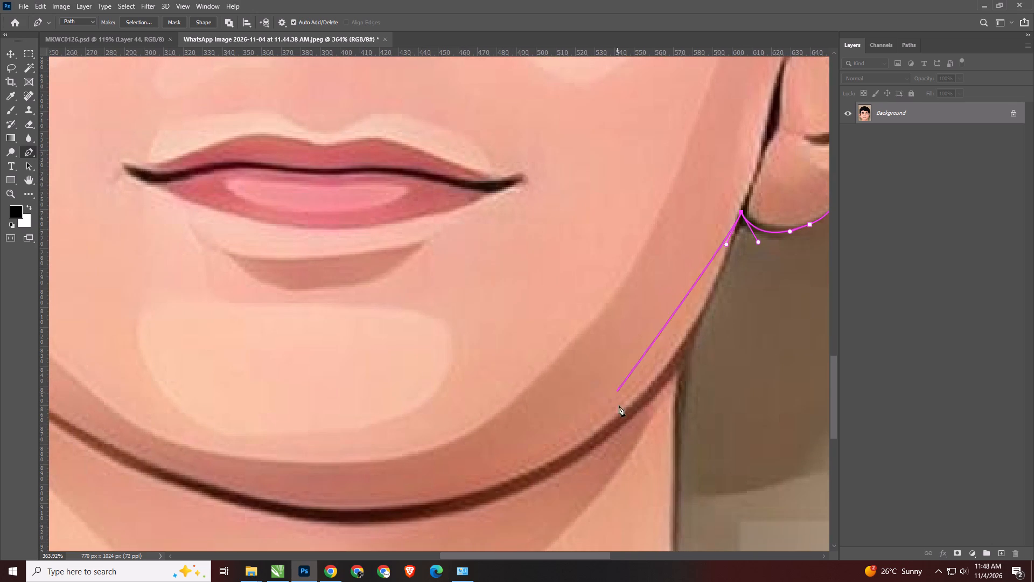
pyautogui.moveTo(617, 415); pyautogui.dragTo(535, 476)
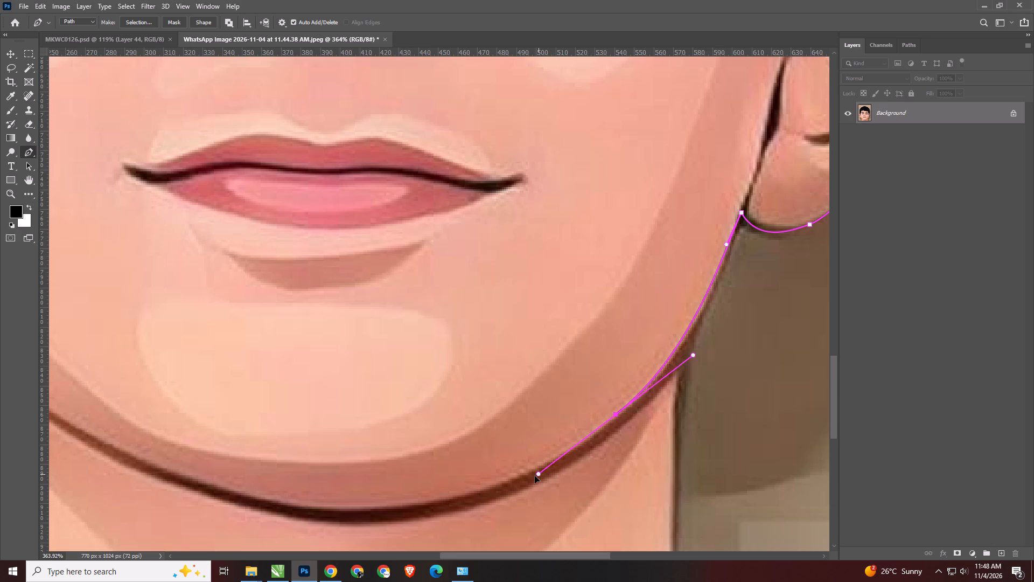
pyautogui.moveTo(535, 476); pyautogui.dragTo(533, 482)
# Trace the path from the right jaw along the underside of the chin with a curved anchor, just inside the dark outline.
pyautogui.press('space')
pyautogui.press('space')
pyautogui.press('space')
pyautogui.press('space')
pyautogui.press('space')
pyautogui.press('space')
pyautogui.press('space')
pyautogui.press('space')
pyautogui.press('space')
pyautogui.press('space')
pyautogui.press('space')
pyautogui.press('space')
pyautogui.moveTo(387, 504); pyautogui.dragTo(525, 476)
pyautogui.moveTo(395, 469); pyautogui.dragTo(257, 437)
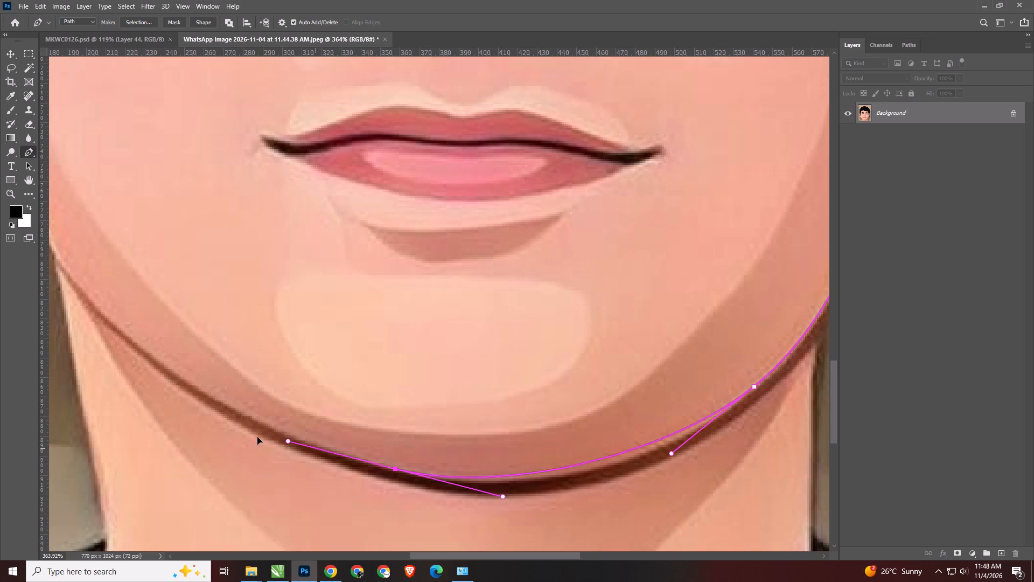
pyautogui.moveTo(257, 437); pyautogui.dragTo(345, 466)
# Continue the path from the chin up the lower left jawline with a curved anchor, following the dark jaw line.
pyautogui.press('space')
pyautogui.press('space')
pyautogui.moveTo(212, 431); pyautogui.dragTo(338, 455)
pyautogui.moveTo(325, 405); pyautogui.dragTo(274, 376)
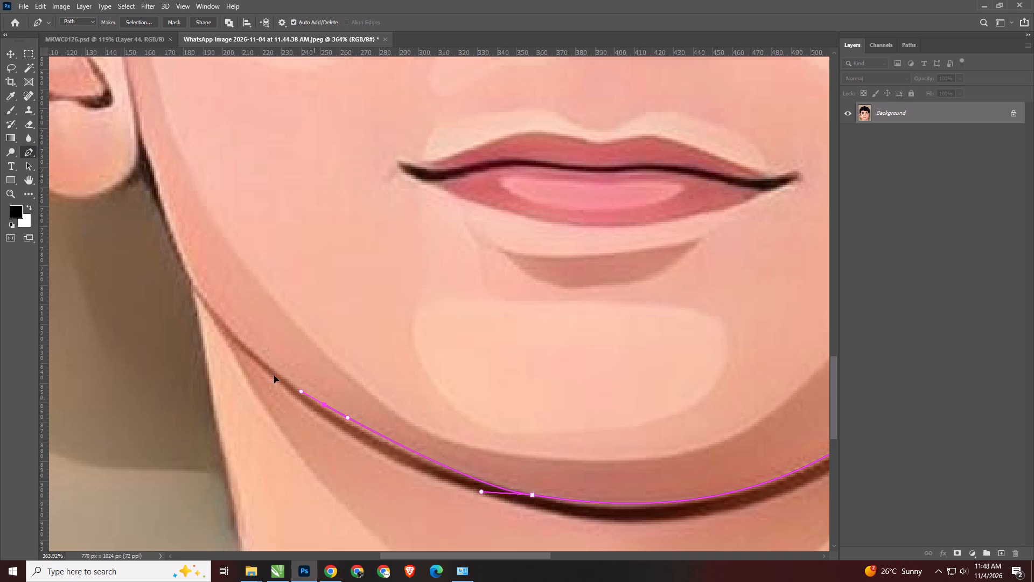
# Trace the path up the left jawline with curved anchors to a corner anchor where the jaw meets the left earlobe.
pyautogui.moveTo(274, 376); pyautogui.dragTo(256, 364)
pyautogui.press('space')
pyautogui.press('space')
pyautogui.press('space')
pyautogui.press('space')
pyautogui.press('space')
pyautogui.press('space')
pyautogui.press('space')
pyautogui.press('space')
pyautogui.moveTo(217, 332); pyautogui.dragTo(419, 501)
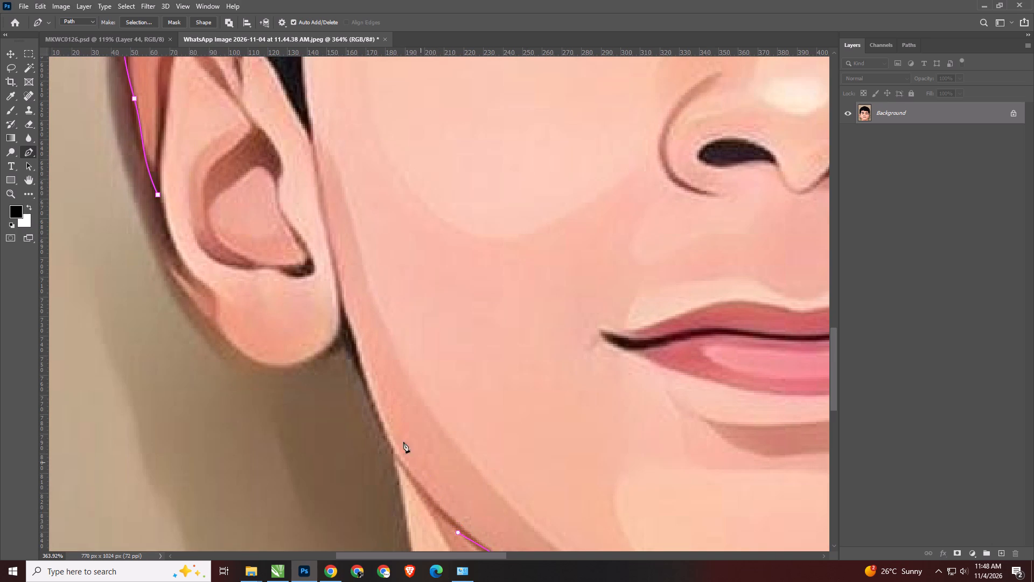
pyautogui.moveTo(375, 399); pyautogui.dragTo(337, 298)
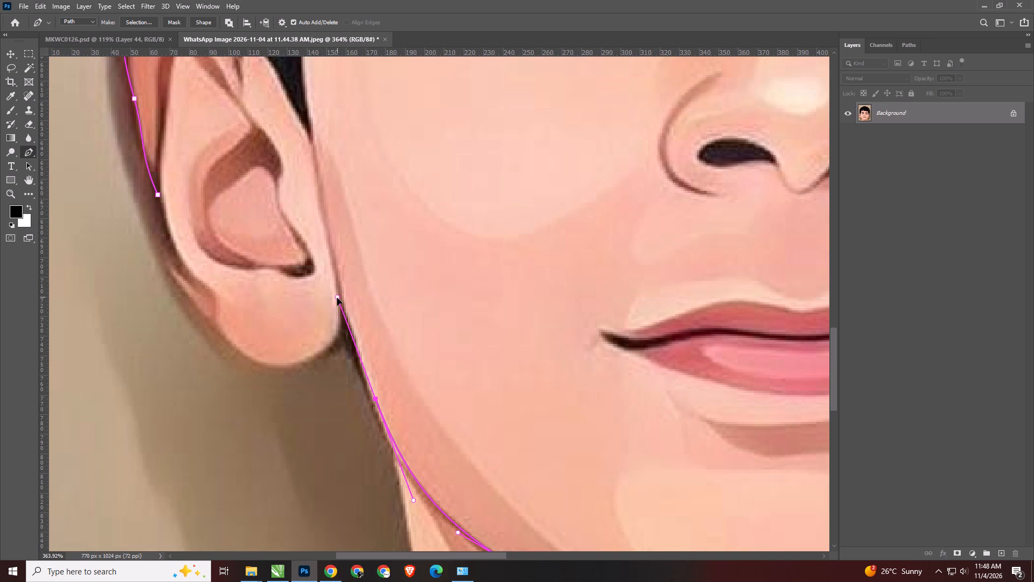
pyautogui.moveTo(337, 298); pyautogui.dragTo(361, 363)
pyautogui.moveTo(341, 302); pyautogui.dragTo(339, 299)
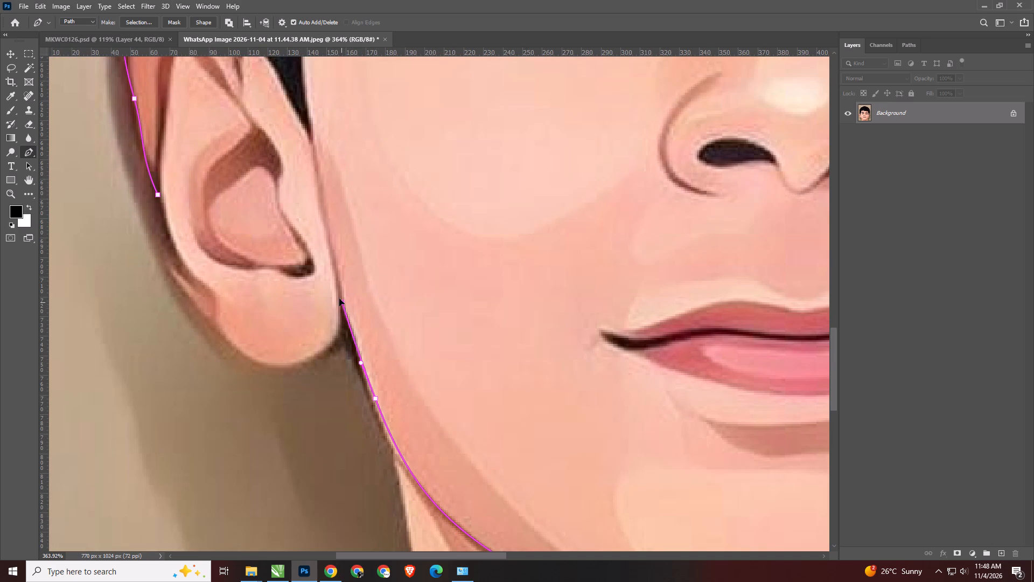
pyautogui.moveTo(339, 299); pyautogui.dragTo(336, 343)
# Trace the path around the left earlobe and up the ear's outer edge, closing it at the starting anchor.
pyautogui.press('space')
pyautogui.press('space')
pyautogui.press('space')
pyautogui.moveTo(277, 348); pyautogui.dragTo(366, 370)
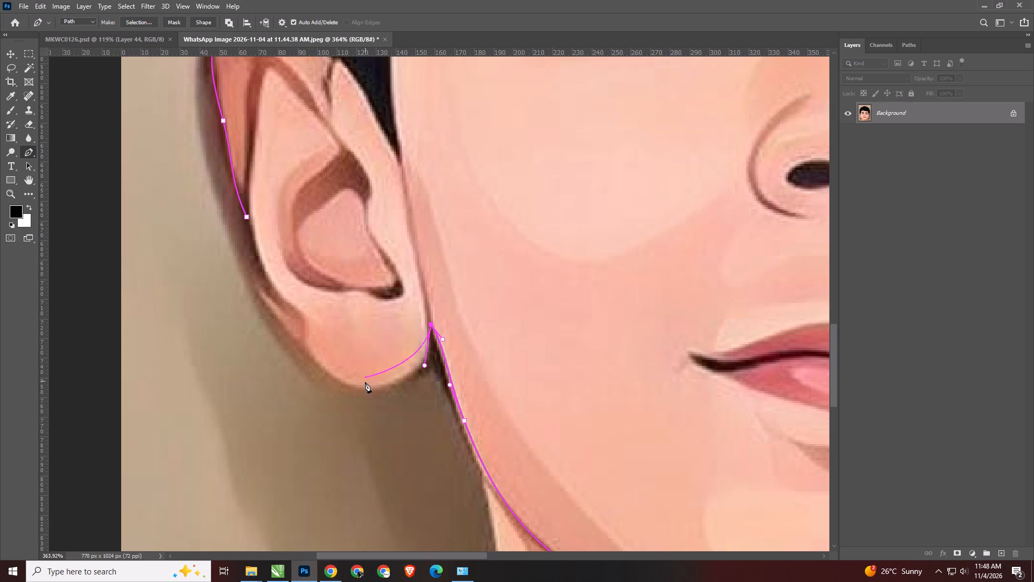
pyautogui.moveTo(365, 384); pyautogui.dragTo(330, 382)
pyautogui.moveTo(299, 311); pyautogui.dragTo(292, 297)
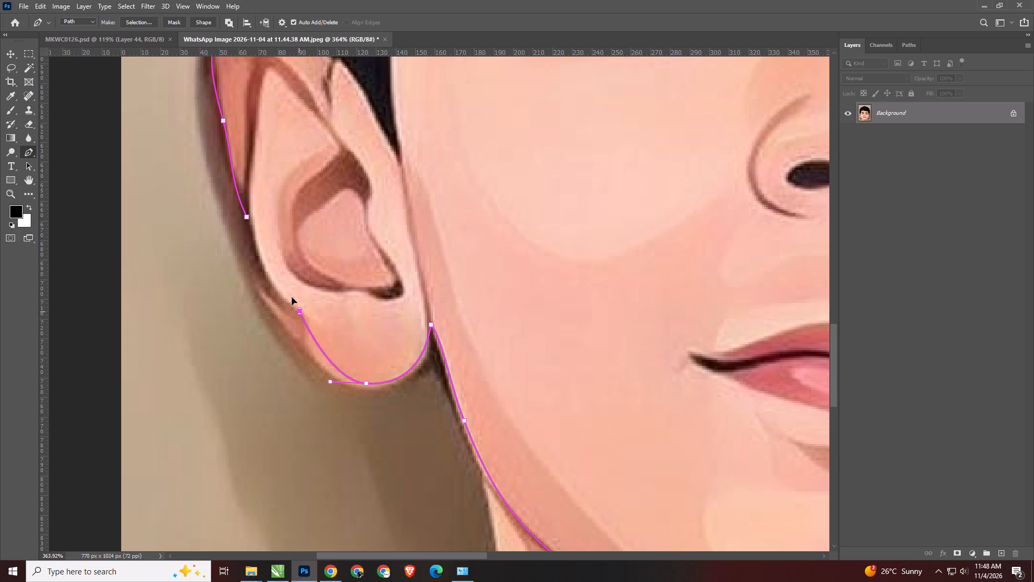
pyautogui.moveTo(292, 297); pyautogui.dragTo(283, 285)
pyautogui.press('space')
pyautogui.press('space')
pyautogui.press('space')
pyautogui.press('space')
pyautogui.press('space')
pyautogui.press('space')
pyautogui.moveTo(248, 258); pyautogui.dragTo(323, 341)
pyautogui.moveTo(322, 298); pyautogui.dragTo(311, 272)
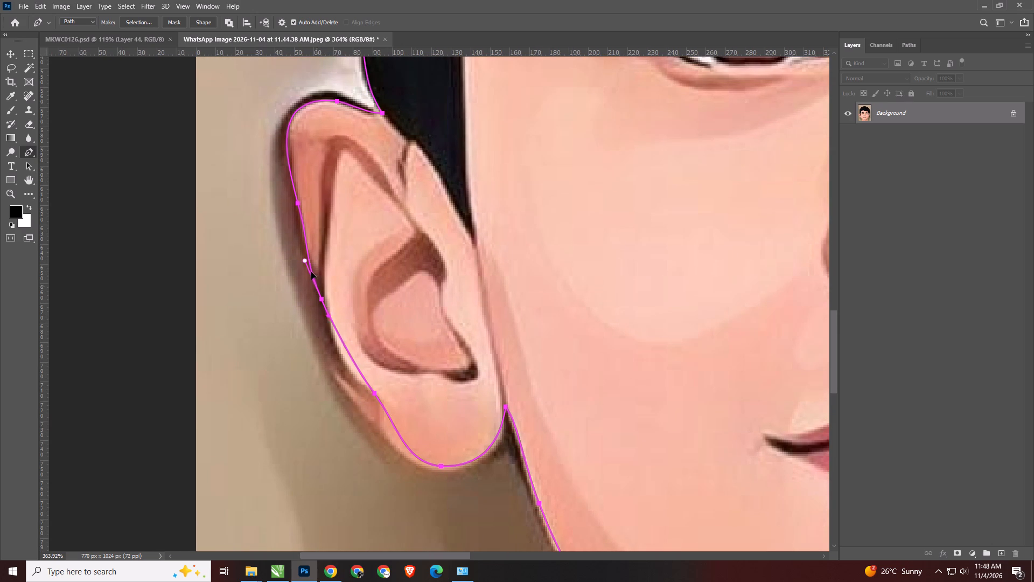
pyautogui.moveTo(311, 272); pyautogui.dragTo(308, 260)
# Convert the closed head path into a selection and copy the selected head onto its own layer.
pyautogui.hotkey('ctrl', 'Return')
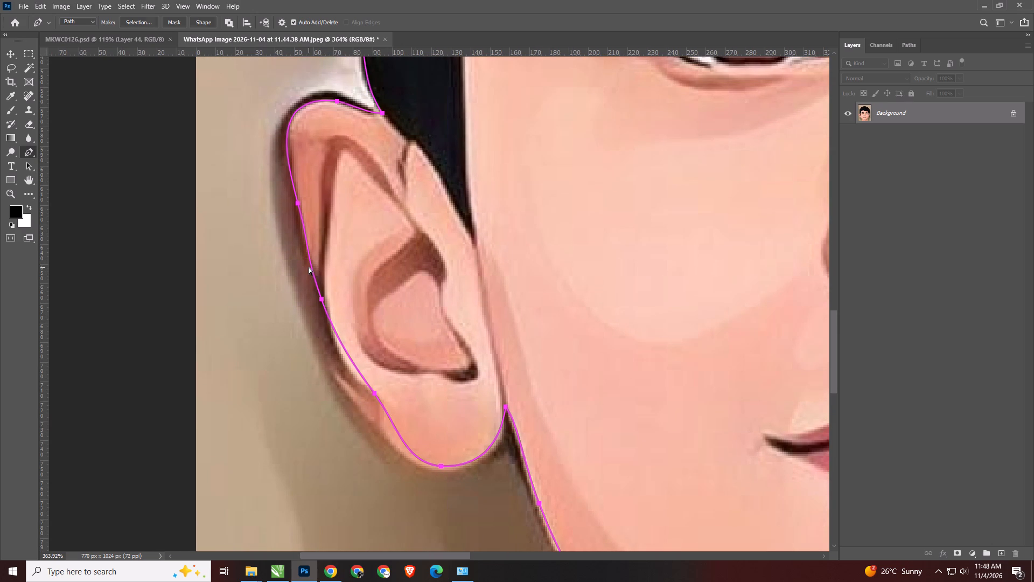
pyautogui.hotkey('ctrl', 'j')
pyautogui.scroll(-7, 317, 261)
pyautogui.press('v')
pyautogui.scroll(-6, 516, 325)
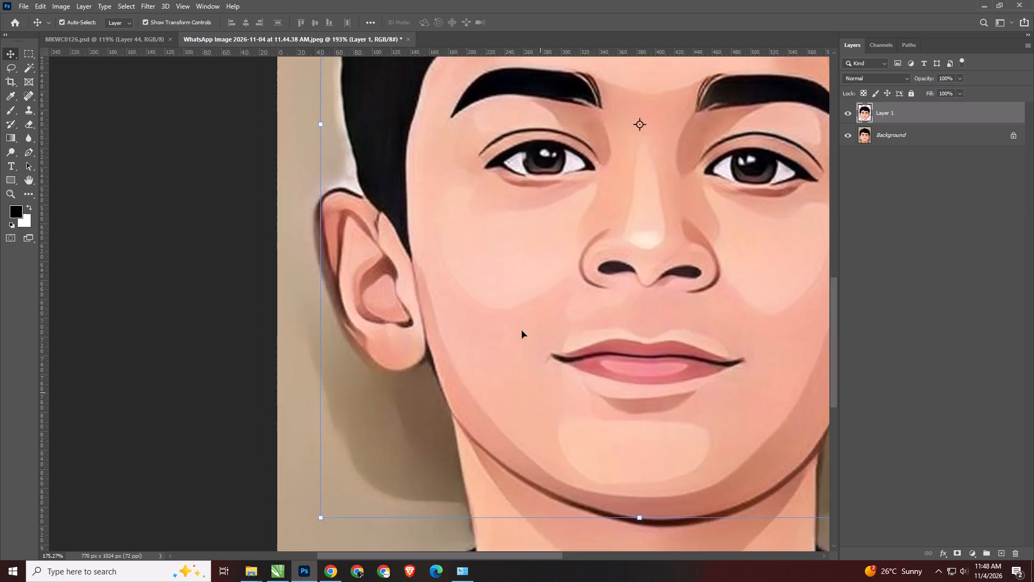
# Switch from Photoshop to the data folder window.
pyautogui.hotkey('alt', 'Tab')
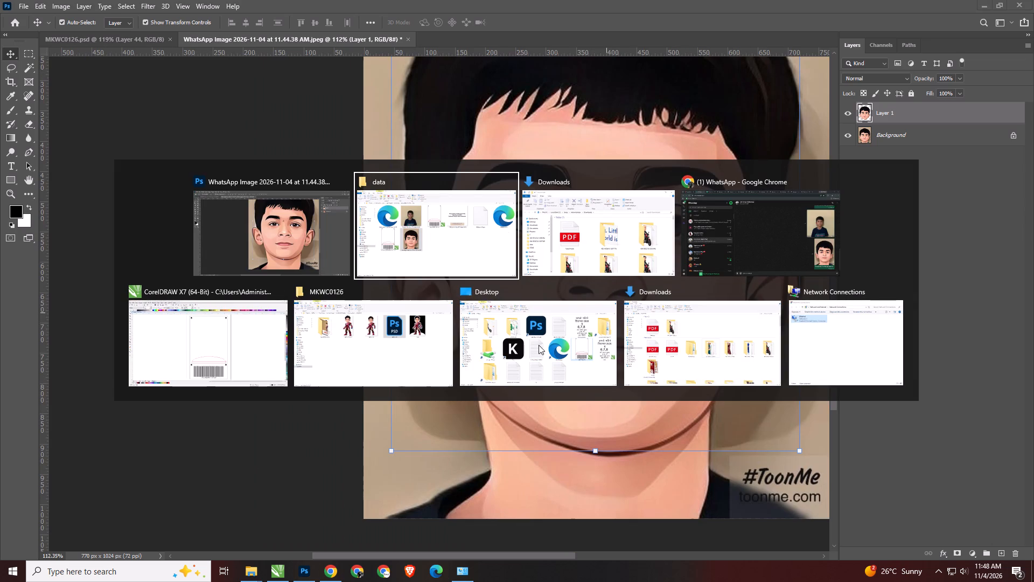
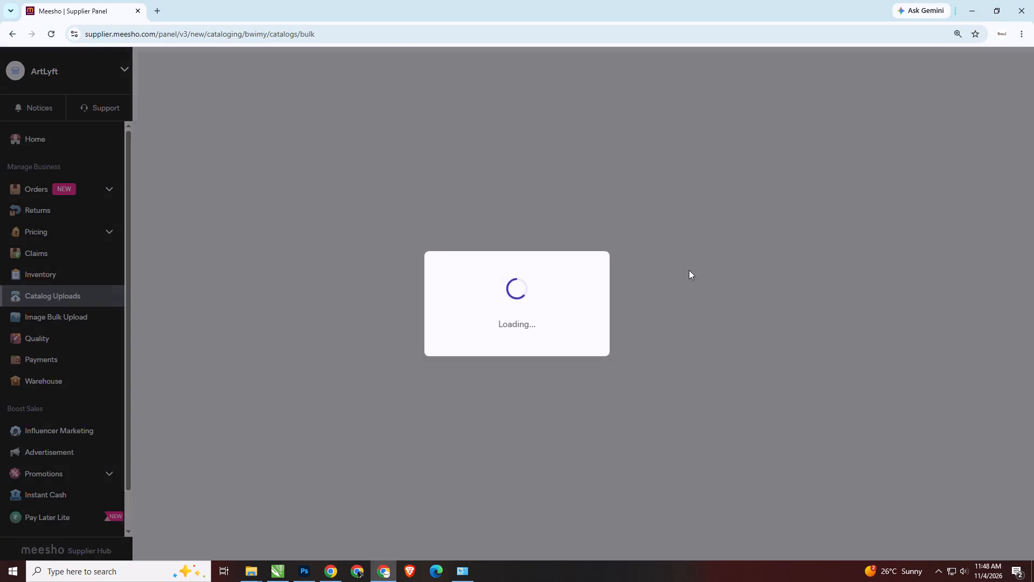
# Open Meesho's pending orders and cancel the ArtLyft Lawyer Motivational Wall Frame (9x12 Inch) order, SKU BACD8j_U.
pyautogui.click(36, 197)
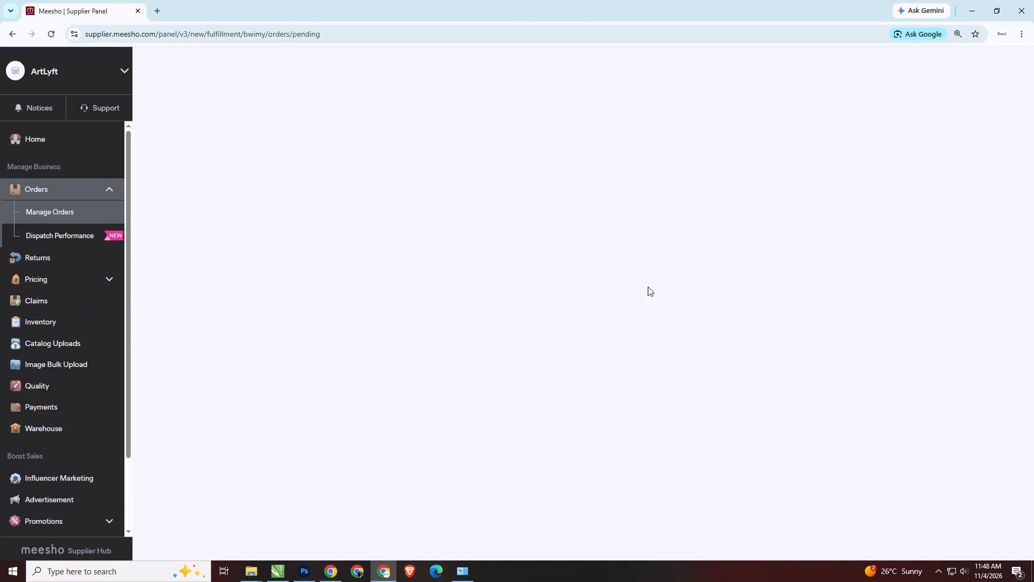
pyautogui.scroll(-7, 658, 300)
pyautogui.scroll(-3, 565, 326)
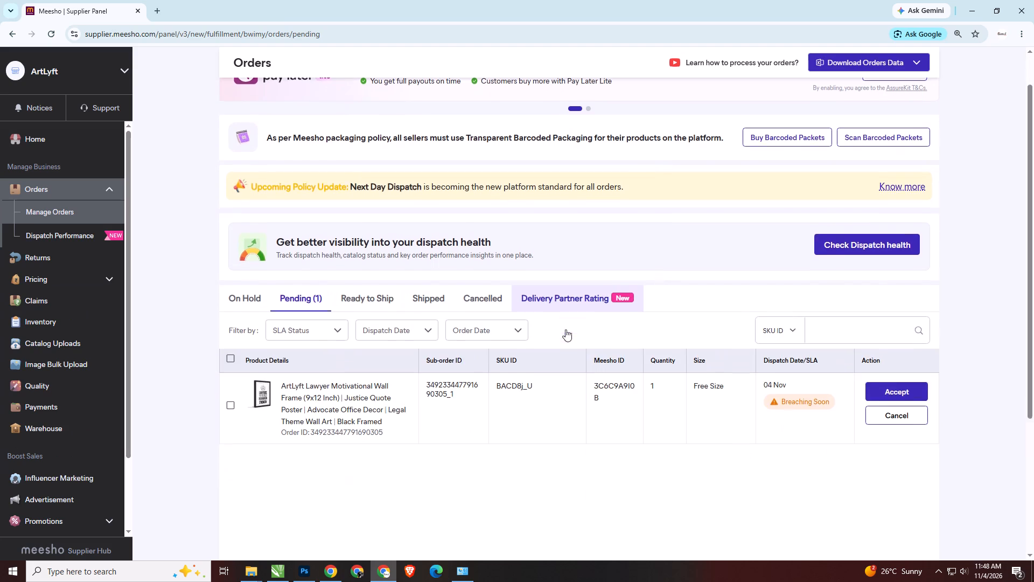
pyautogui.click(891, 288)
pyautogui.click(475, 347)
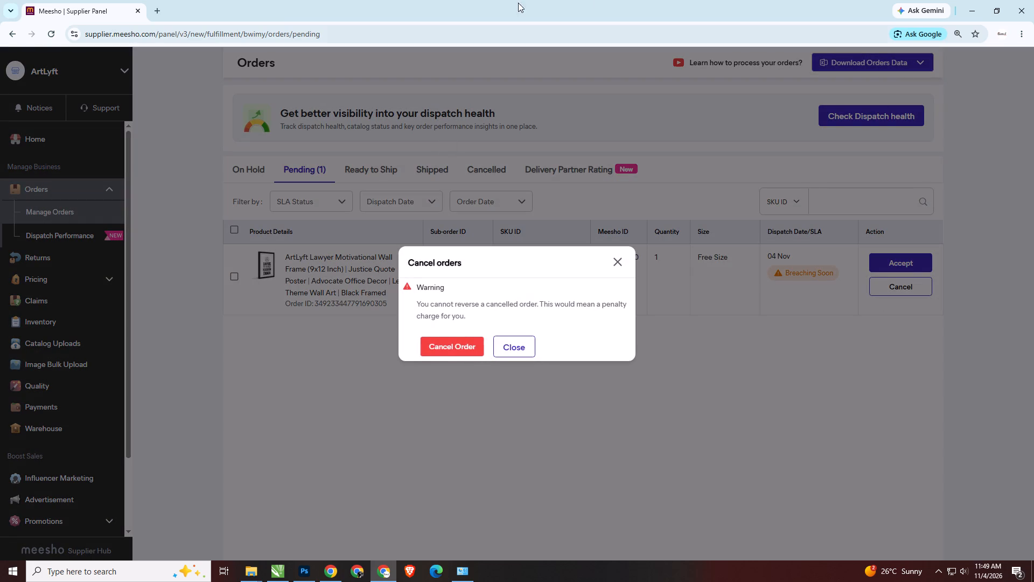
# Switch back to Photoshop with the WhatsApp toon portrait document.
pyautogui.click(983, 0)
pyautogui.click(929, 310)
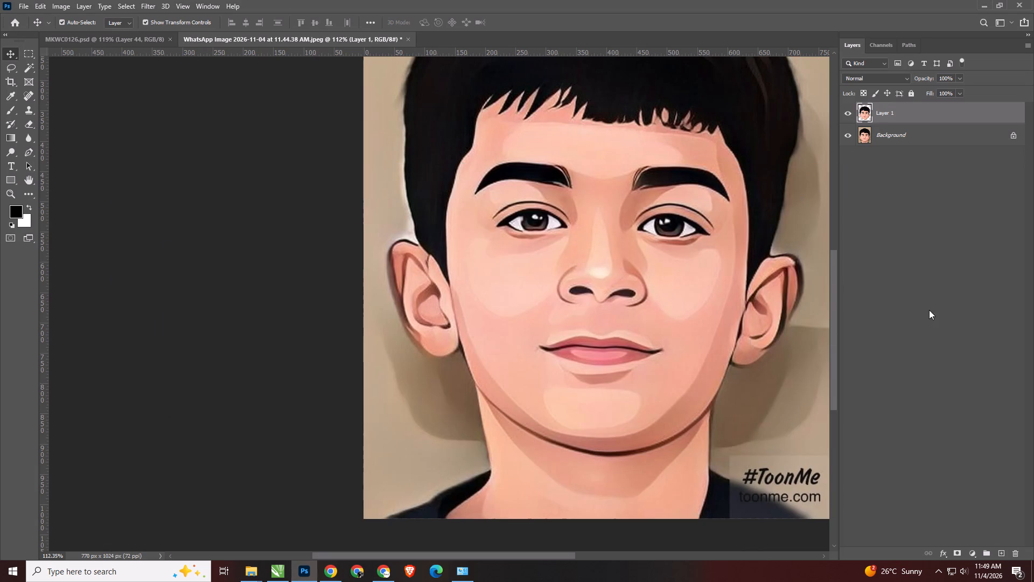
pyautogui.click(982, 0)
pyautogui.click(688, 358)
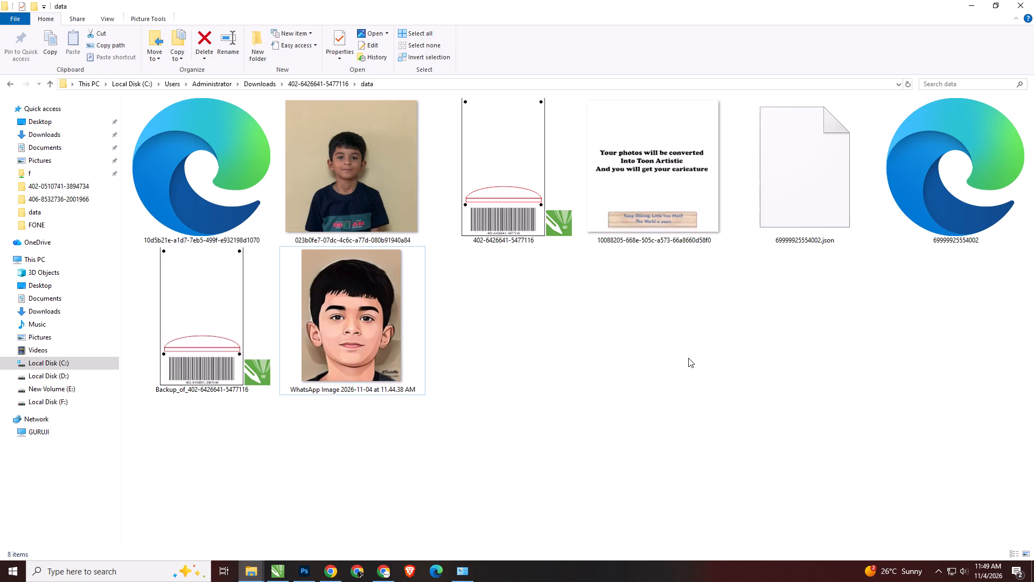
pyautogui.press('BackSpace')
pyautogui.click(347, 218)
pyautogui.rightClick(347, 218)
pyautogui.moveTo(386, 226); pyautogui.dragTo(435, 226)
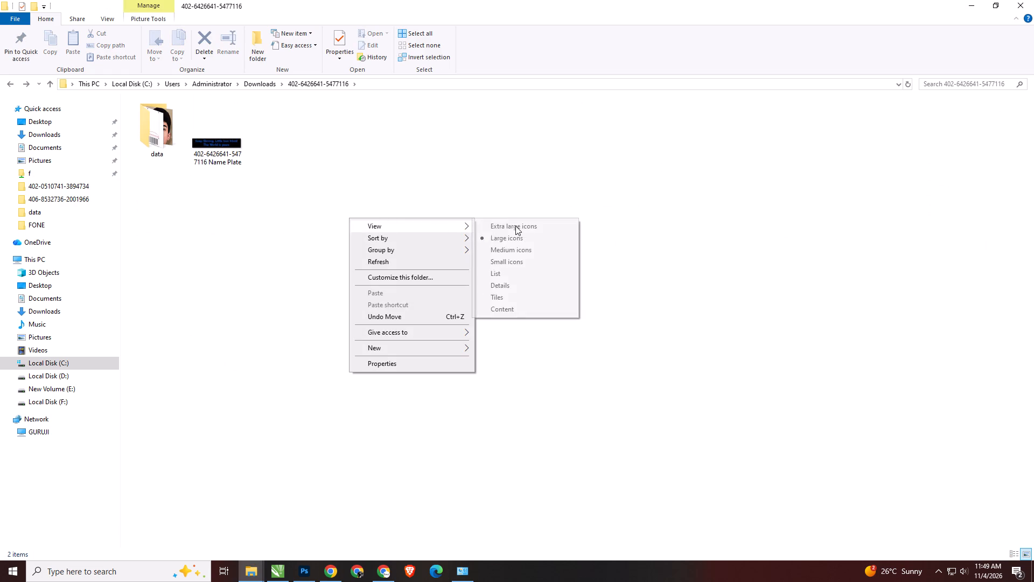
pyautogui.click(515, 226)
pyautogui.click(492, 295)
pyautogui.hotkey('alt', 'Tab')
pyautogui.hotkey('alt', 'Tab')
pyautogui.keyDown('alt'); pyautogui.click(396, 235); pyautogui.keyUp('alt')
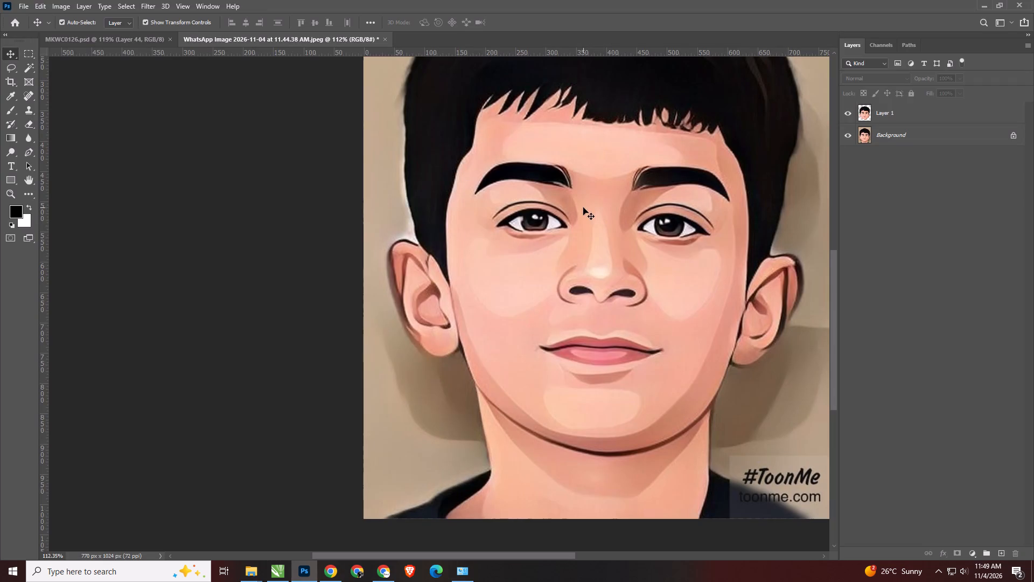
# Bring the cut-out face layer from the WhatsApp image into MKWC0126.psd, above the Iron Man template's existing head.
pyautogui.moveTo(583, 207); pyautogui.dragTo(481, 209)
# Scale and position the boy's face over the template head, with the hair reaching the canvas's upper edge and the chin at the Iron Man collar.
pyautogui.moveTo(695, 209); pyautogui.dragTo(583, 235)
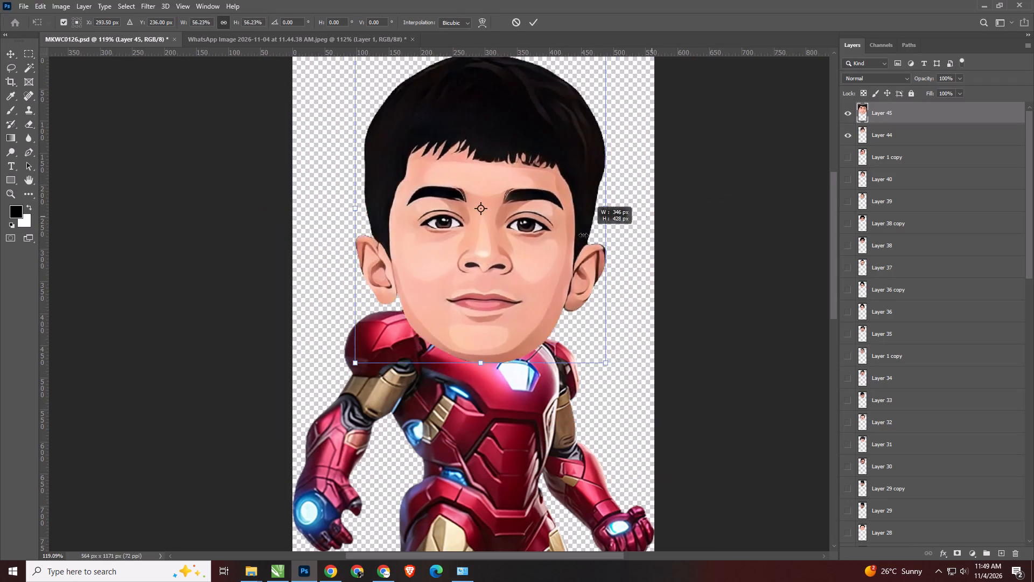
pyautogui.moveTo(583, 235); pyautogui.dragTo(560, 246)
pyautogui.press('space')
pyautogui.press('space')
pyautogui.moveTo(427, 184); pyautogui.dragTo(434, 274)
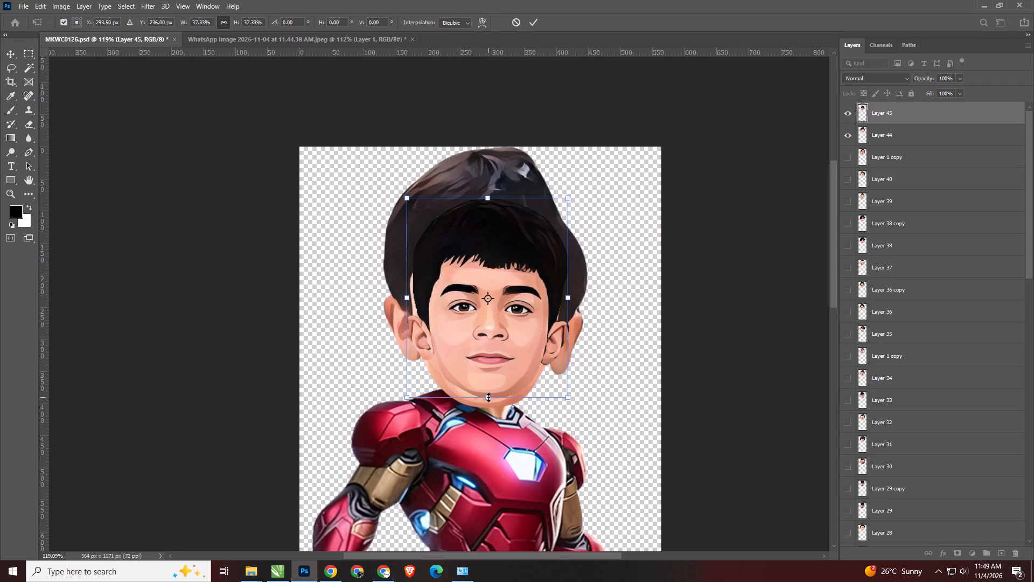
pyautogui.moveTo(488, 397); pyautogui.dragTo(488, 408)
pyautogui.moveTo(491, 190); pyautogui.dragTo(491, 172)
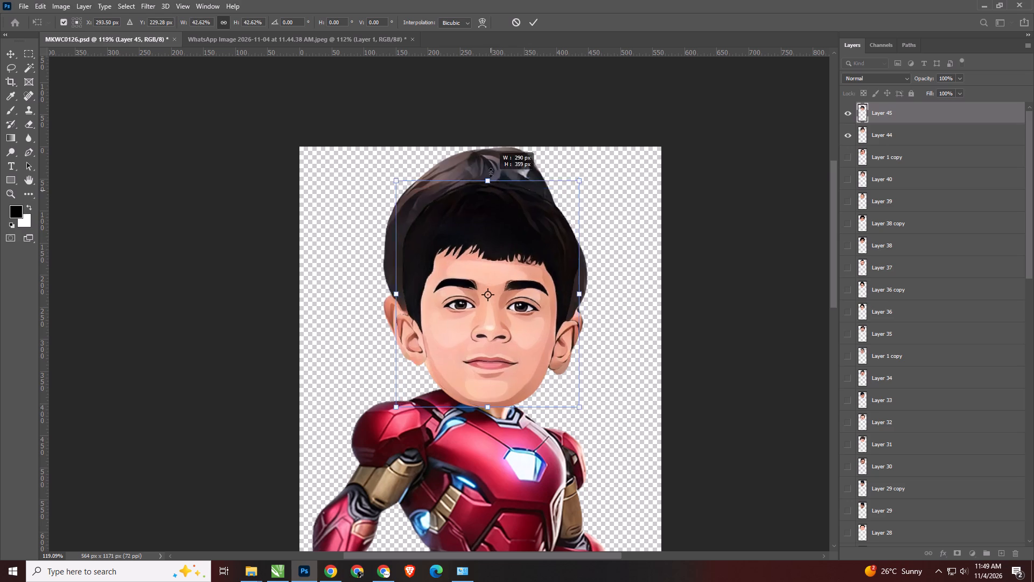
pyautogui.moveTo(491, 172); pyautogui.dragTo(493, 148)
pyautogui.press('Return')
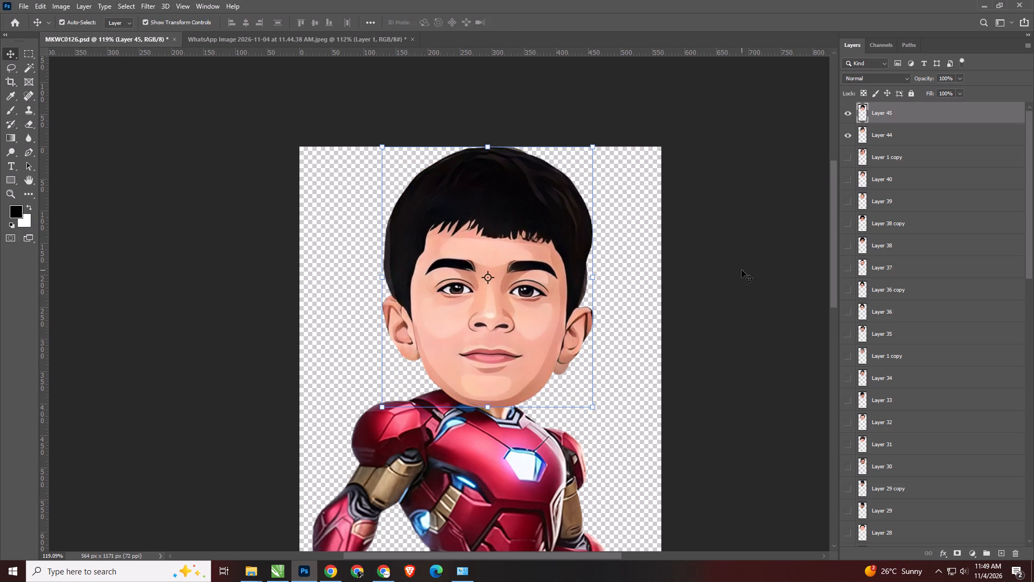
pyautogui.click(750, 278)
# Hide the template's previous head, Layer 44, and check how the new face sits on the Iron Man neck.
pyautogui.click(849, 136)
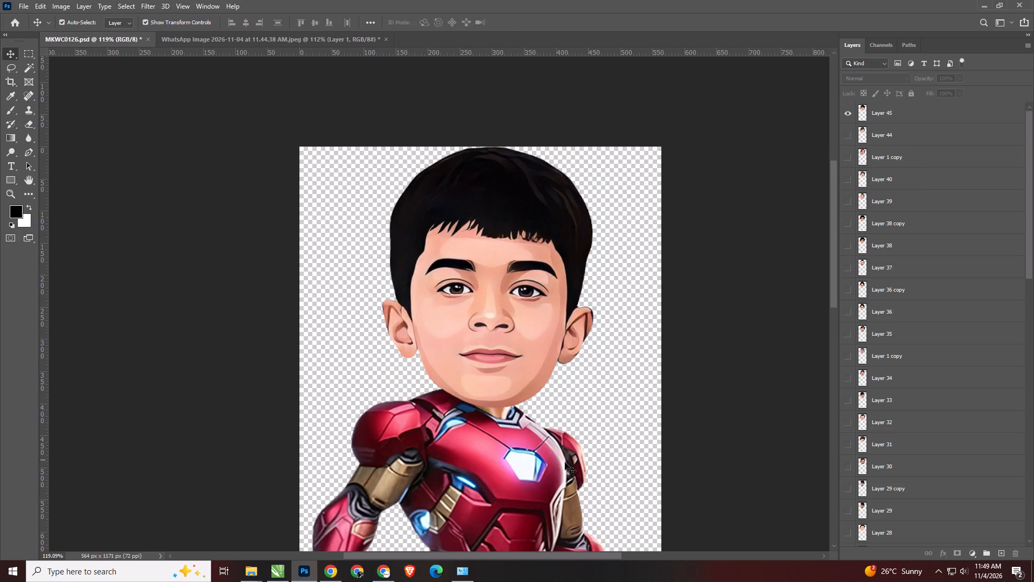
pyautogui.scroll(4, 563, 463)
pyautogui.press('space')
pyautogui.press('space')
pyautogui.moveTo(443, 424); pyautogui.dragTo(443, 413)
pyautogui.click(823, 271)
# Minimize the open windows and bring up the WhatsApp chat window in Chrome.
pyautogui.click(981, 0)
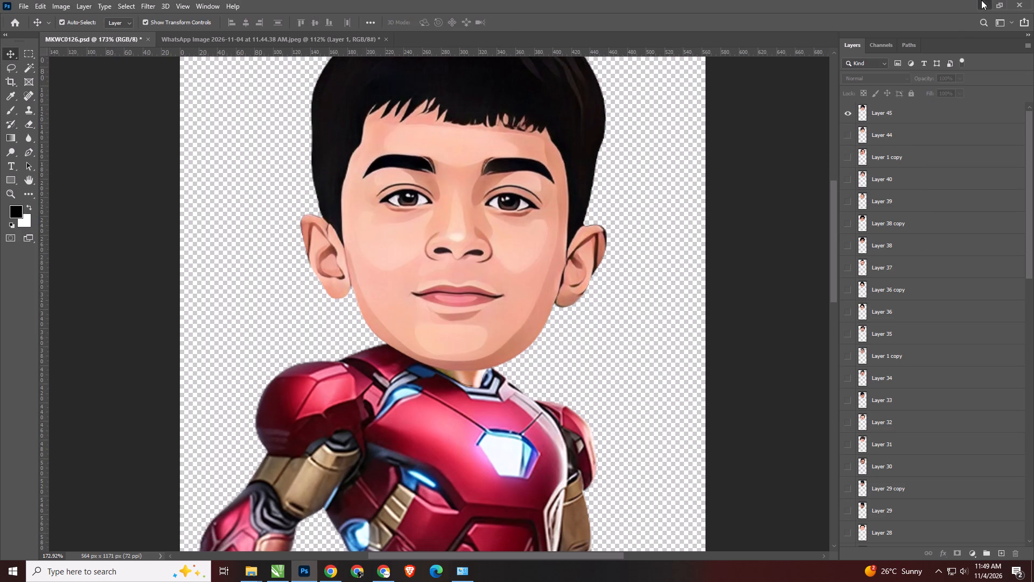
pyautogui.click(981, 0)
pyautogui.click(975, 2)
pyautogui.click(995, 8)
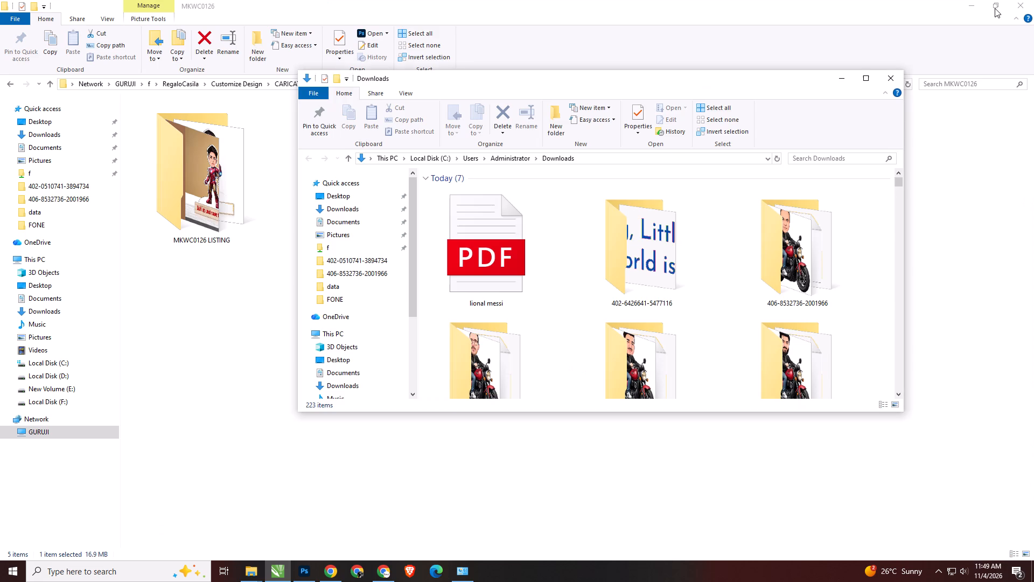
pyautogui.click(976, 8)
pyautogui.click(843, 78)
pyautogui.moveTo(818, 202); pyautogui.dragTo(813, 209)
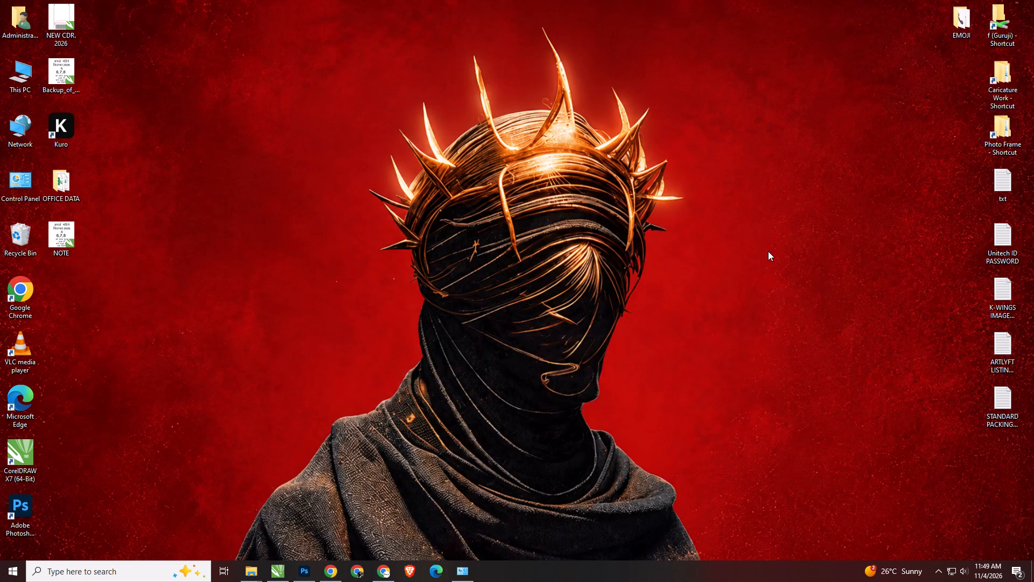
pyautogui.hotkey('alt', 'Tab')
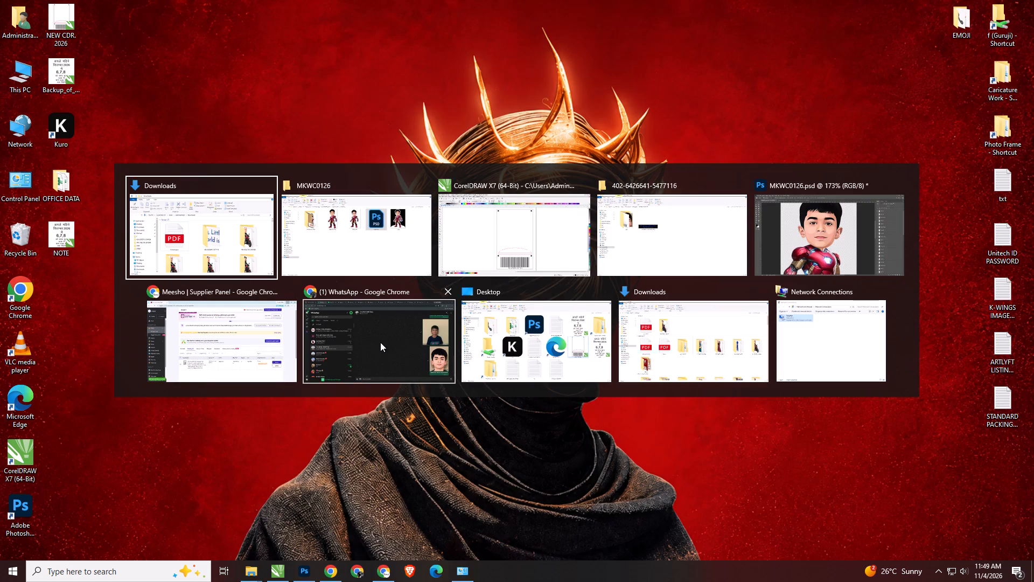